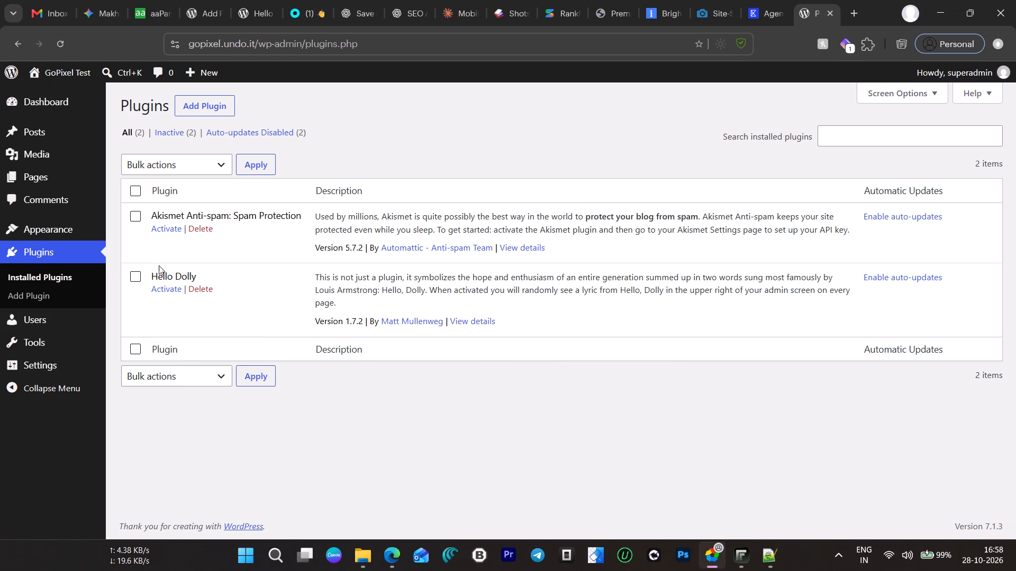
Open the plugin upload form on the Add Plugins page and start choosing a .zip file.
{"action": "left_click", "coordinate": [34, 292]}
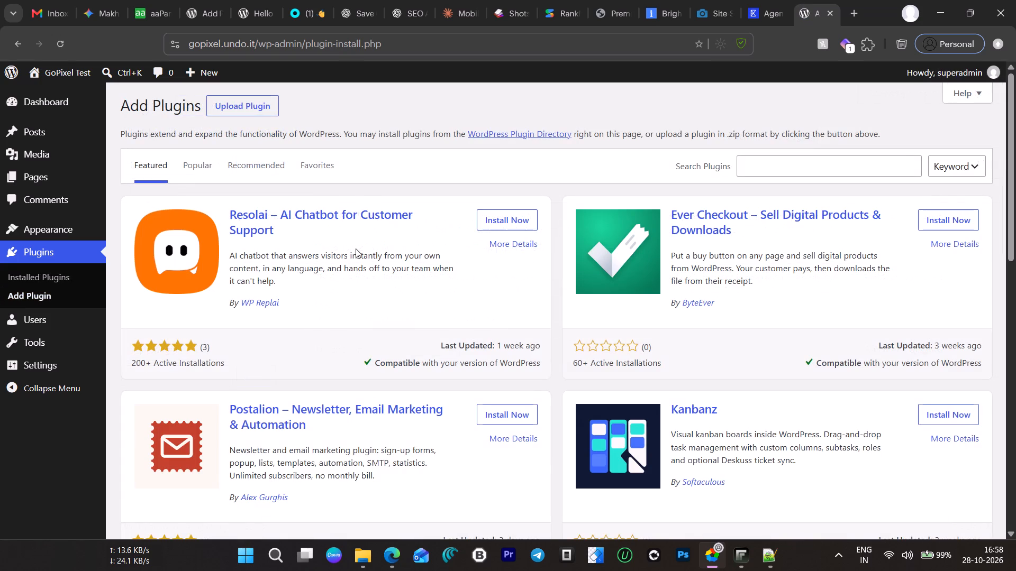
{"action": "left_click", "coordinate": [258, 108]}
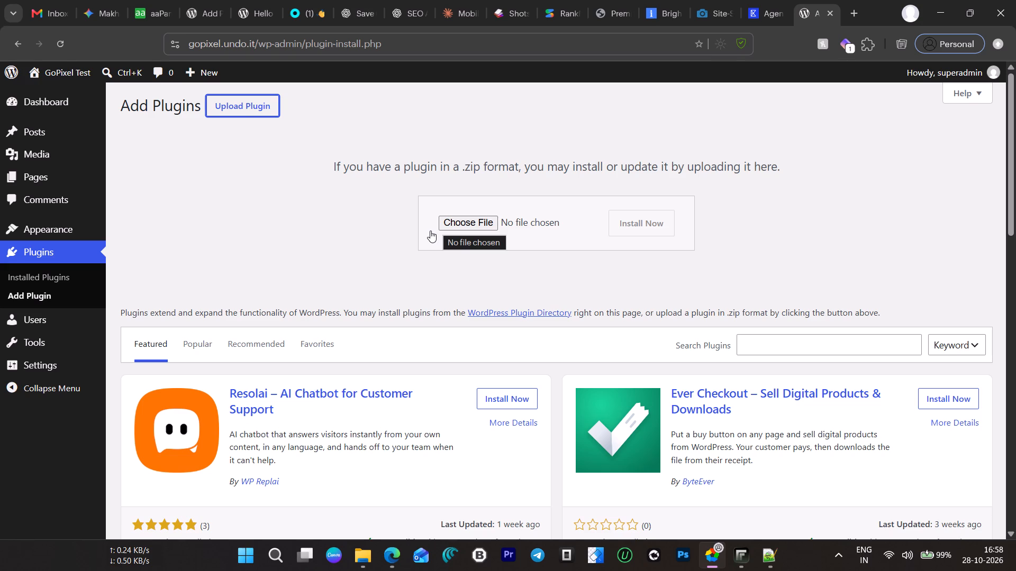
{"action": "left_click", "coordinate": [463, 222]}
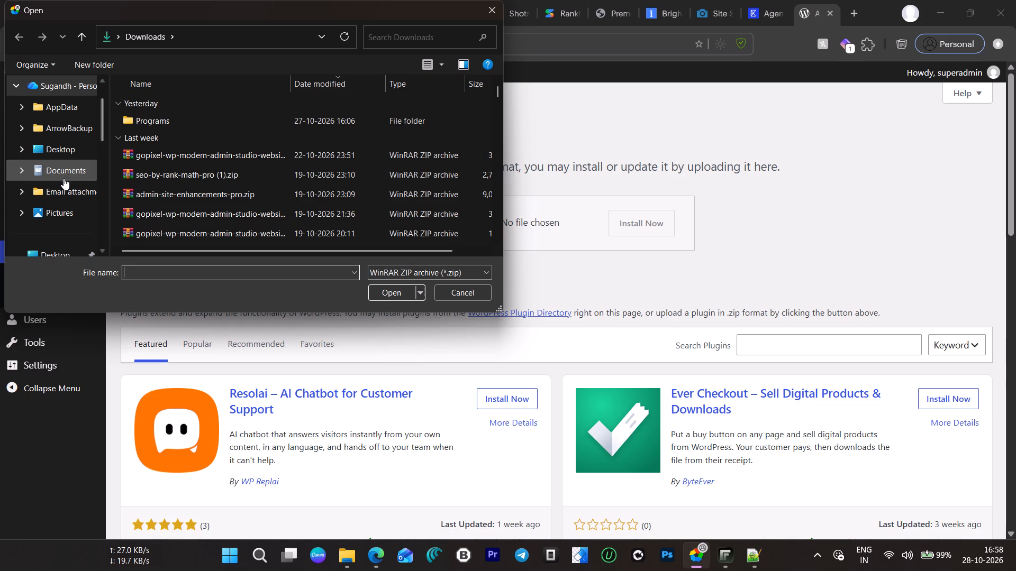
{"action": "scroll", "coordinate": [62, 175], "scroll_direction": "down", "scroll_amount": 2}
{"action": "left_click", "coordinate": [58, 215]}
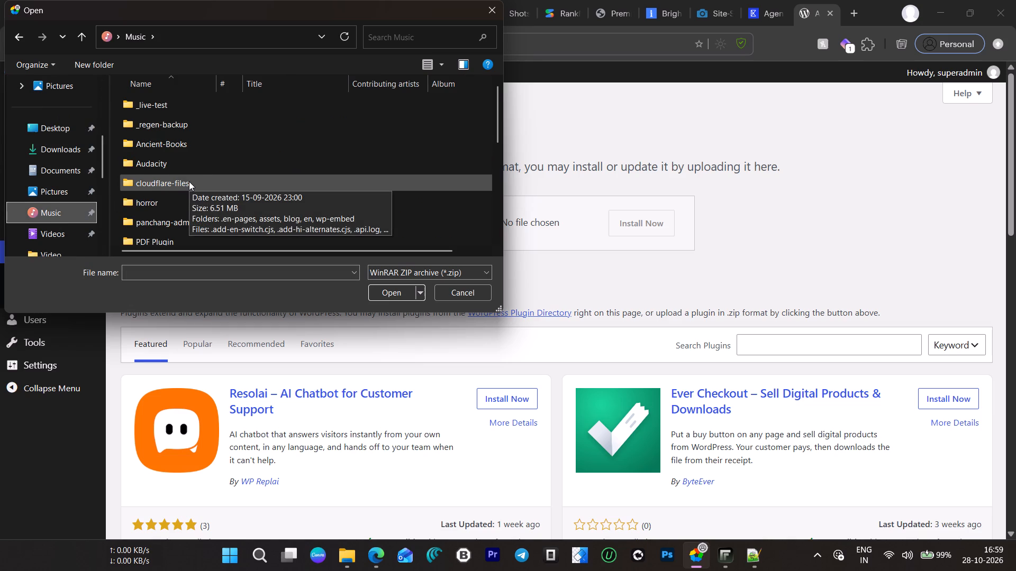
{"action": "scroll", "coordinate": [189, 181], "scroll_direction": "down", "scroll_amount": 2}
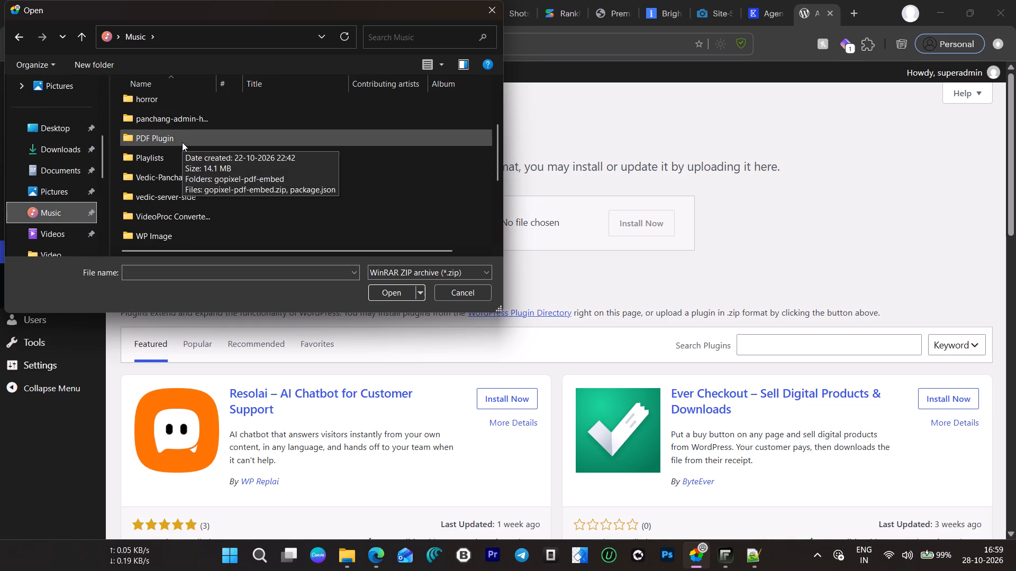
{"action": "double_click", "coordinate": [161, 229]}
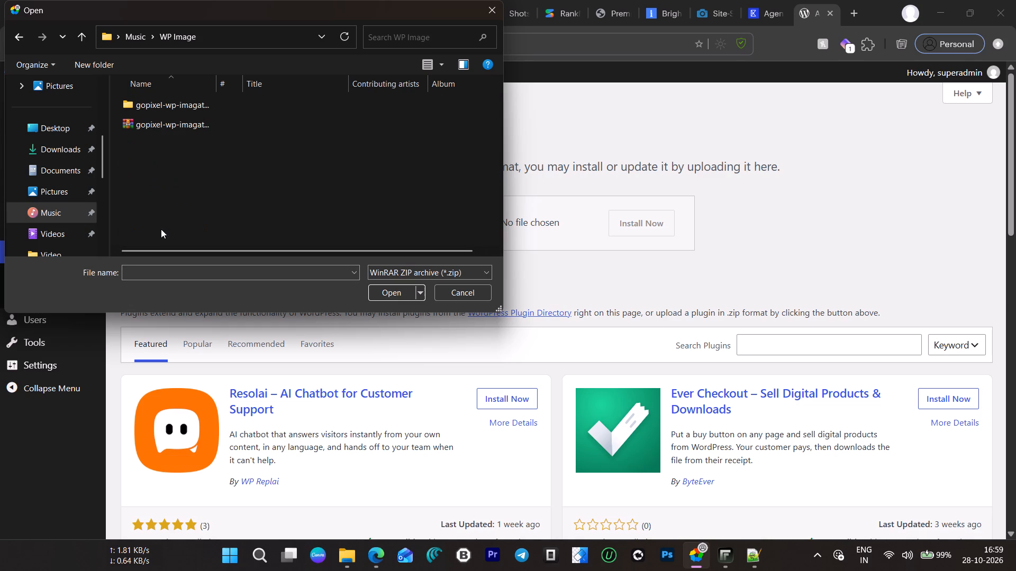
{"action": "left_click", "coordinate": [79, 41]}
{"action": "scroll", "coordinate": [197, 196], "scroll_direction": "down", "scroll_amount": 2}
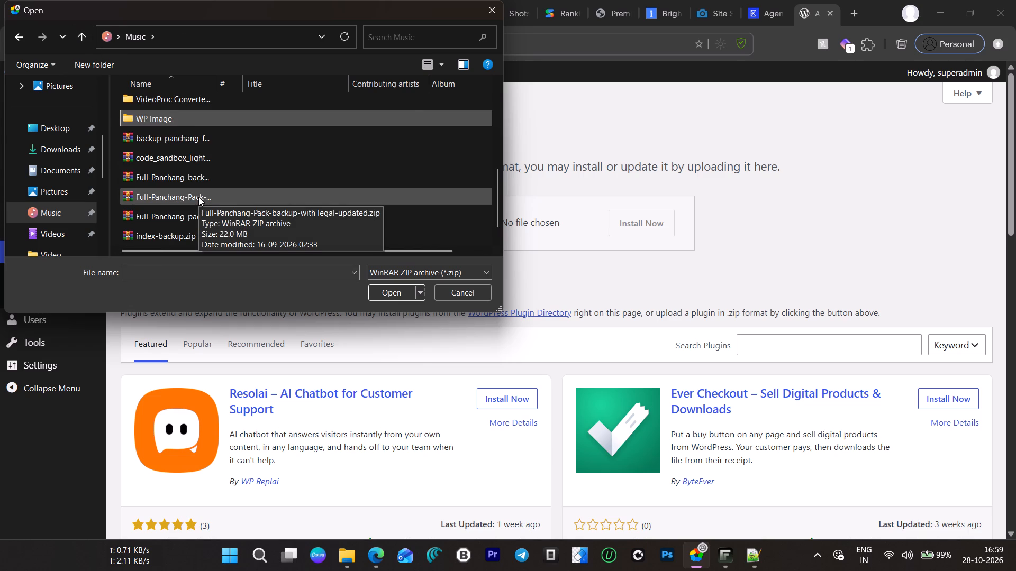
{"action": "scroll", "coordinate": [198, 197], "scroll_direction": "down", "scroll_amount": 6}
Choose gopixel-wp-admin-studio.zip from Backup (D:) > scripts > wp plugins > modern-wp-admin-studio (3) as the plugin file.
{"action": "scroll", "coordinate": [77, 236], "scroll_direction": "down", "scroll_amount": 2}
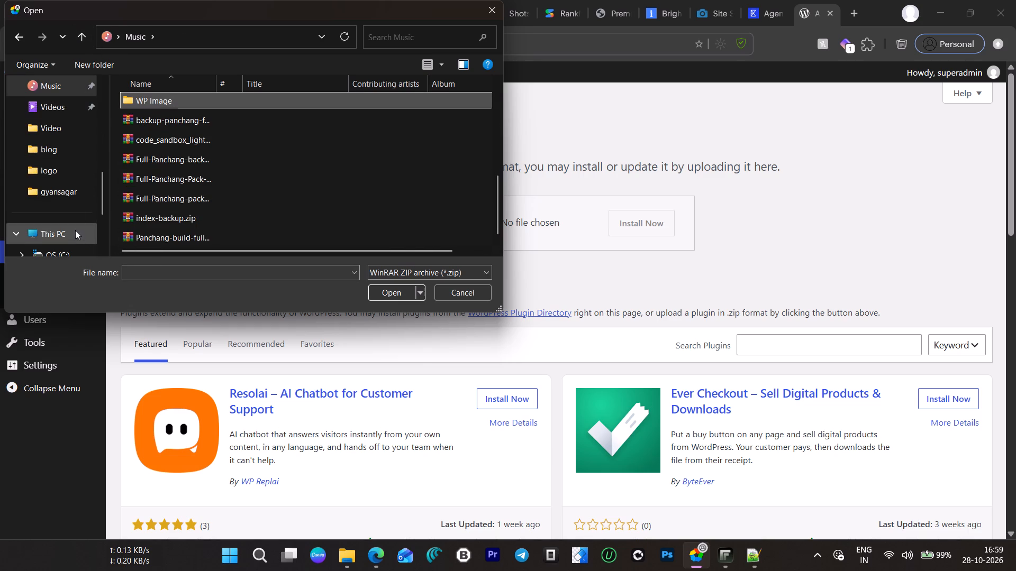
{"action": "scroll", "coordinate": [64, 185], "scroll_direction": "down", "scroll_amount": 2}
{"action": "left_click", "coordinate": [66, 173]}
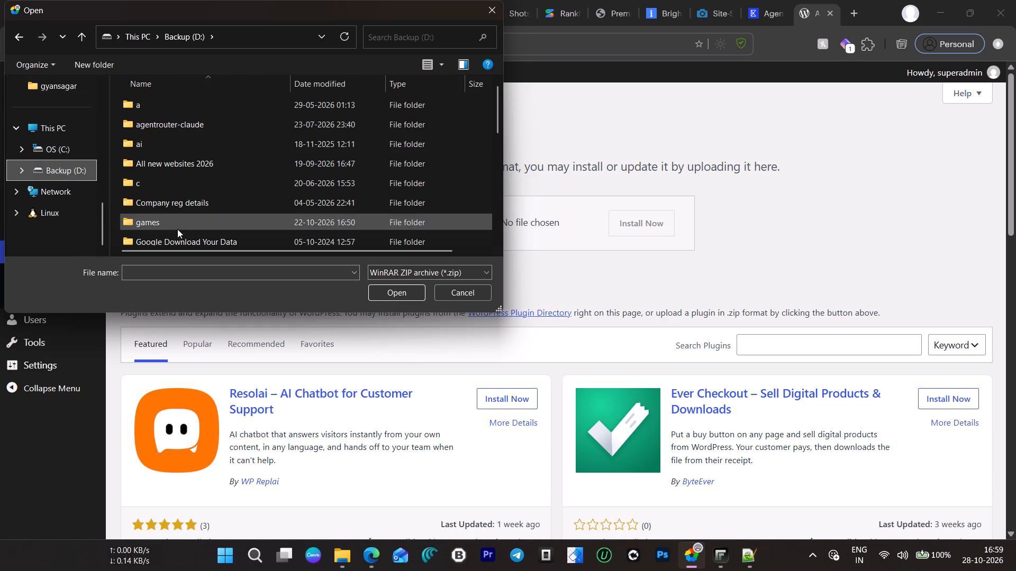
{"action": "scroll", "coordinate": [184, 185], "scroll_direction": "down", "scroll_amount": 4}
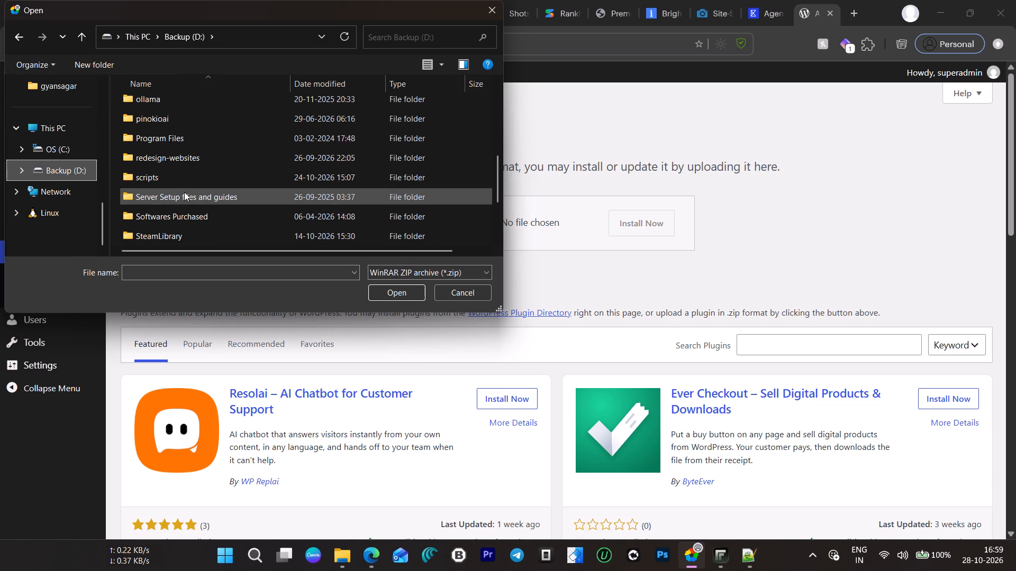
{"action": "double_click", "coordinate": [178, 177]}
{"action": "scroll", "coordinate": [179, 180], "scroll_direction": "down", "scroll_amount": 6}
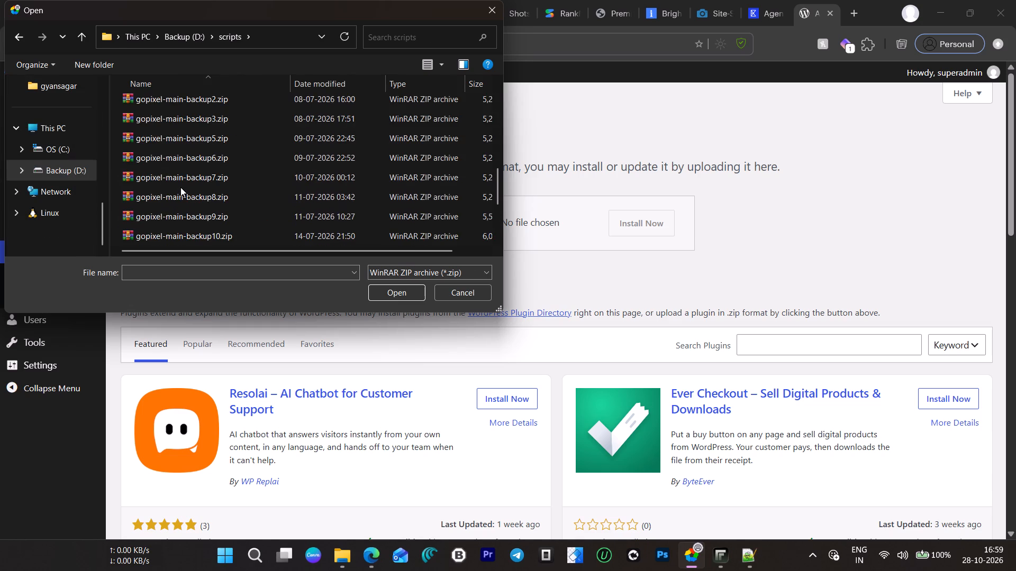
{"action": "scroll", "coordinate": [180, 187], "scroll_direction": "down", "scroll_amount": 4}
{"action": "scroll", "coordinate": [180, 187], "scroll_direction": "up", "scroll_amount": 1}
{"action": "scroll", "coordinate": [180, 187], "scroll_direction": "down", "scroll_amount": 1}
{"action": "scroll", "coordinate": [180, 194], "scroll_direction": "up", "scroll_amount": 6}
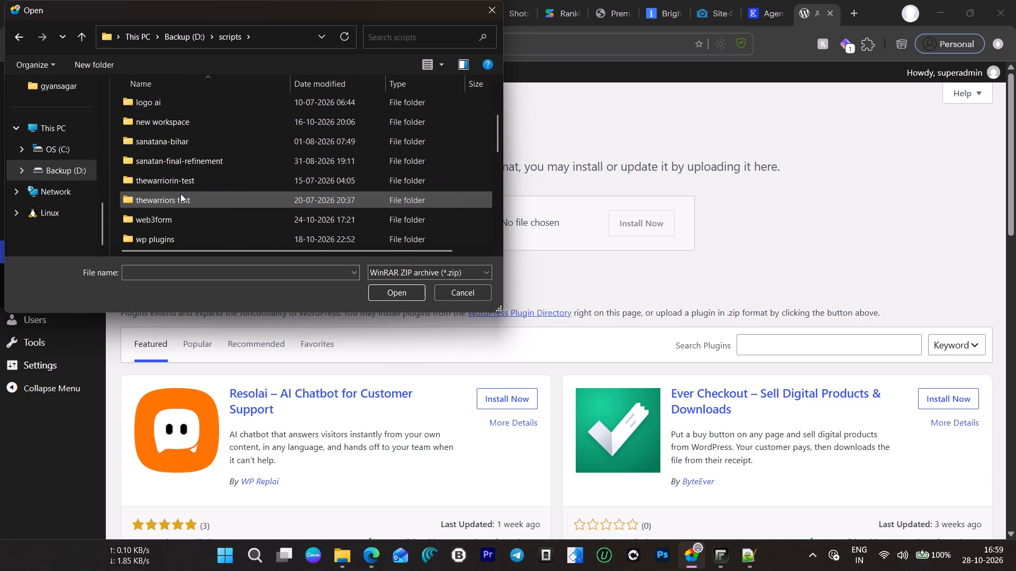
{"action": "scroll", "coordinate": [180, 194], "scroll_direction": "down", "scroll_amount": 2}
{"action": "scroll", "coordinate": [180, 194], "scroll_direction": "up", "scroll_amount": 1}
{"action": "double_click", "coordinate": [178, 178]}
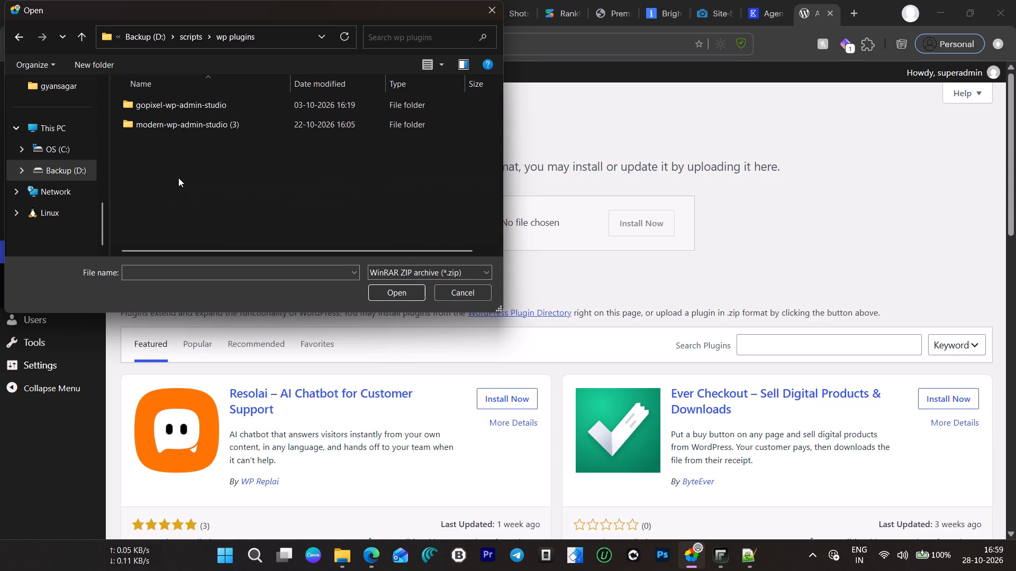
{"action": "double_click", "coordinate": [208, 127]}
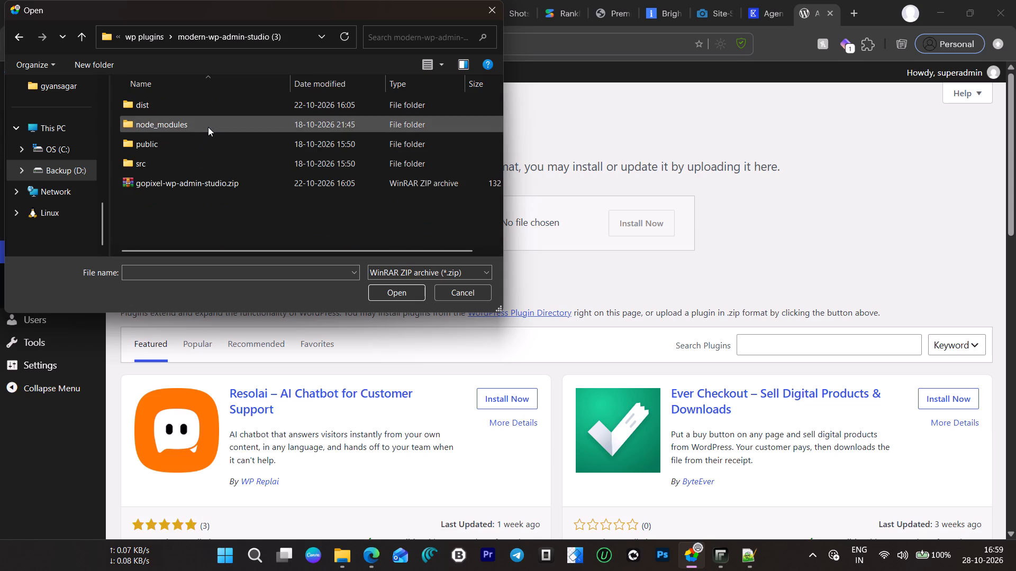
{"action": "left_click", "coordinate": [164, 201]}
{"action": "double_click", "coordinate": [170, 180]}
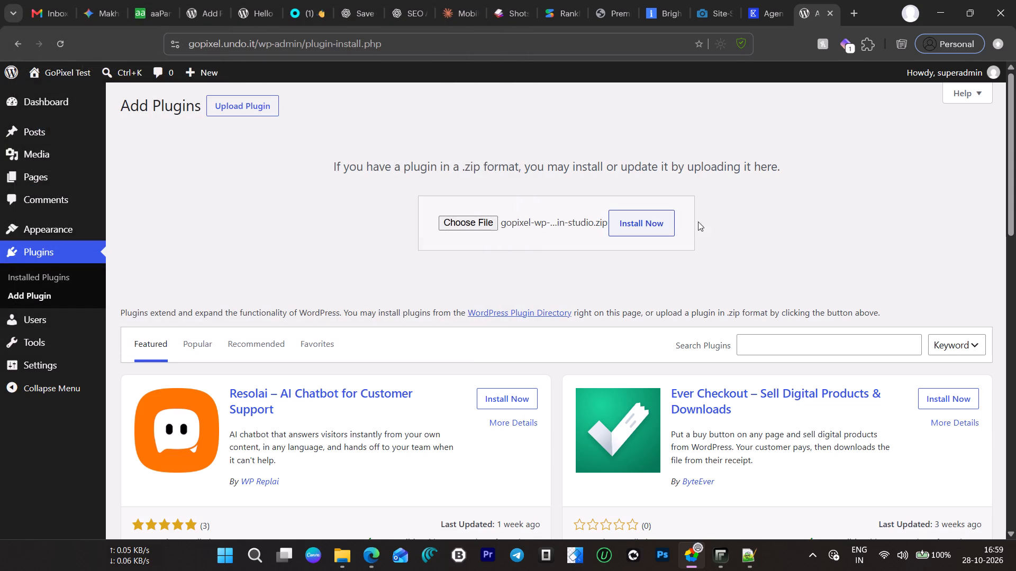
Install the plugin from the chosen gopixel-wp-admin-studio.zip and activate it.
{"action": "left_click", "coordinate": [649, 218]}
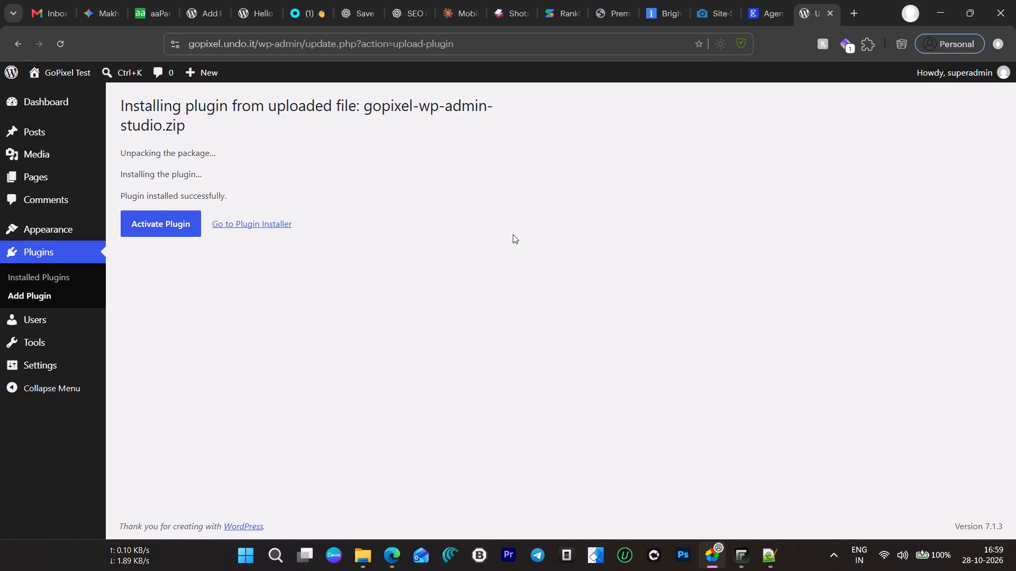
{"action": "left_click", "coordinate": [165, 220]}
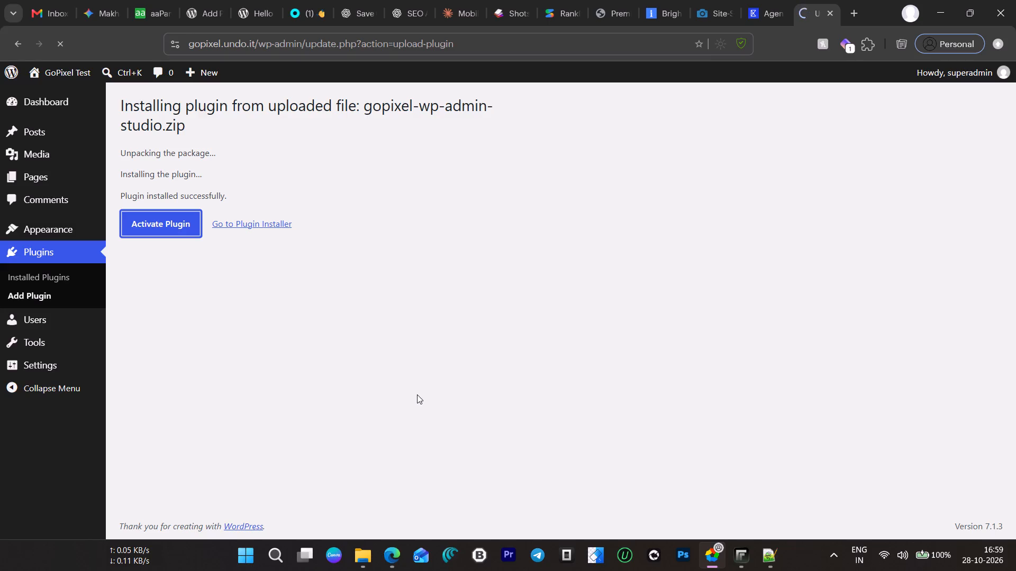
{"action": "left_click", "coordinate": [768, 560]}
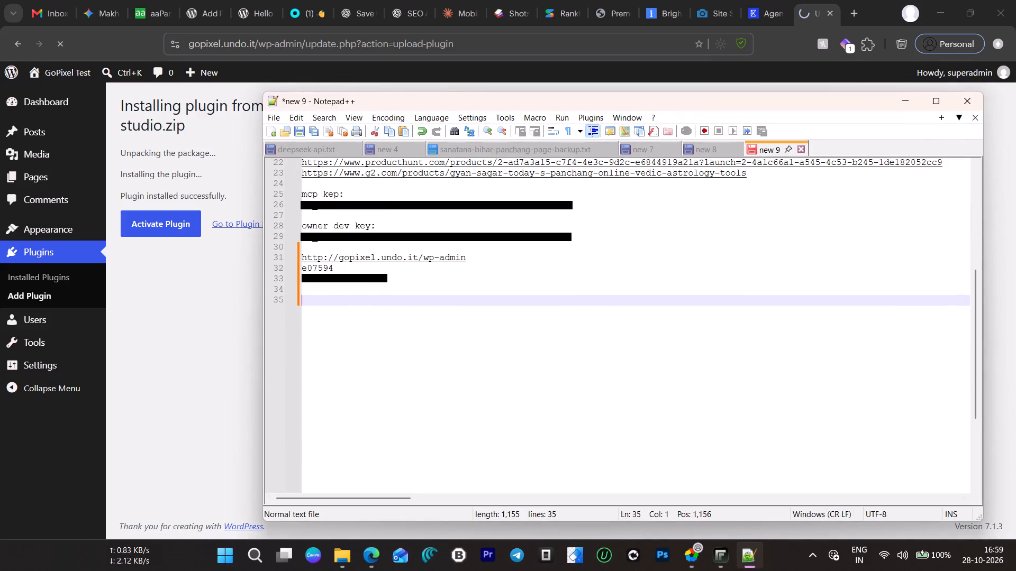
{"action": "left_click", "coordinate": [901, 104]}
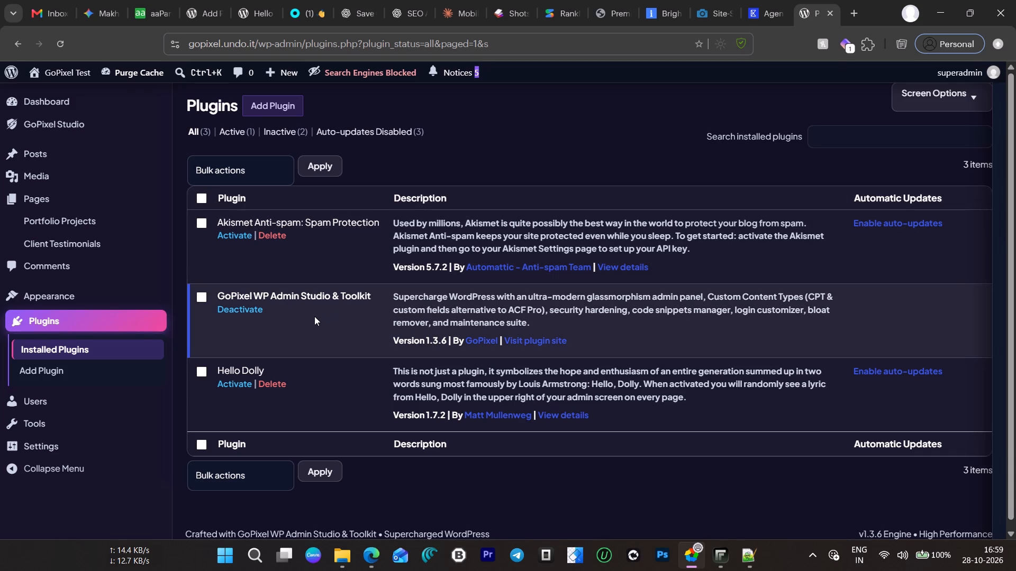
Delete the Hello Dolly plugin from the installed plugins.
{"action": "left_click", "coordinate": [275, 384]}
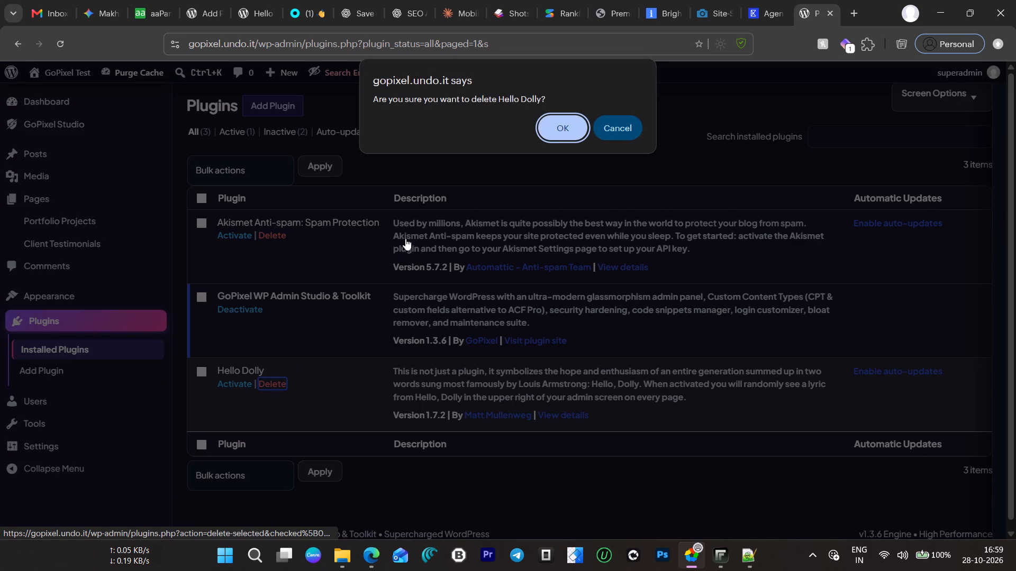
{"action": "left_click", "coordinate": [558, 135]}
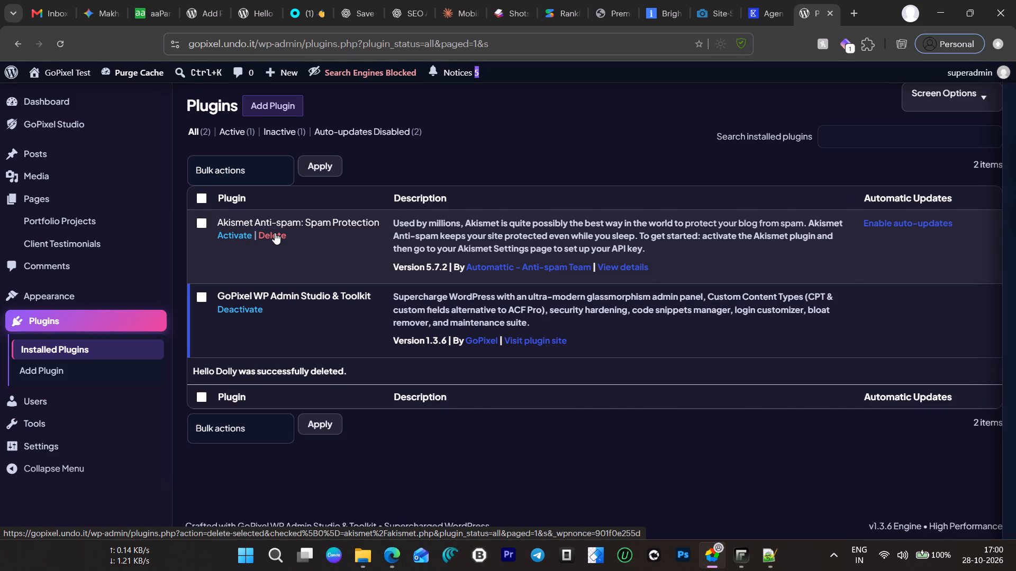
Delete the Akismet Anti-spam: Spam Protection plugin from the installed plugins.
{"action": "left_click", "coordinate": [275, 233]}
{"action": "left_click", "coordinate": [564, 136]}
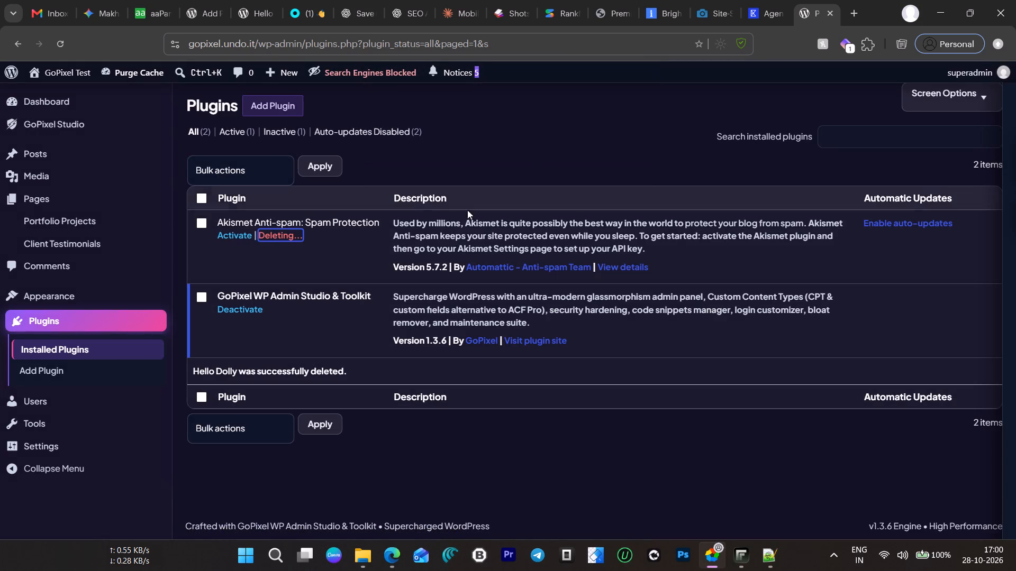
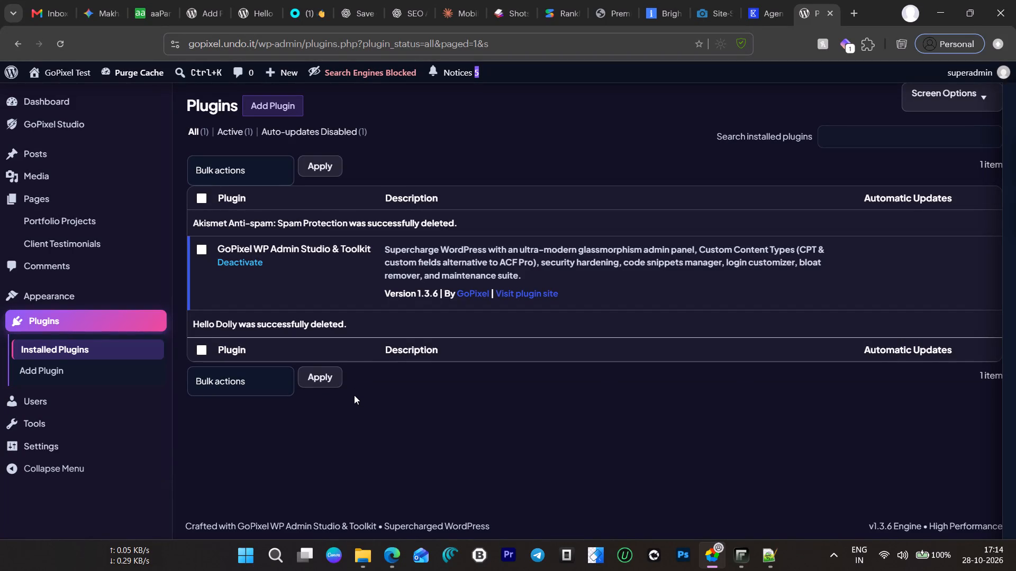
Open the GoPixel Studio dashboard and look over its status overview and module cards.
{"action": "left_click", "coordinate": [295, 461]}
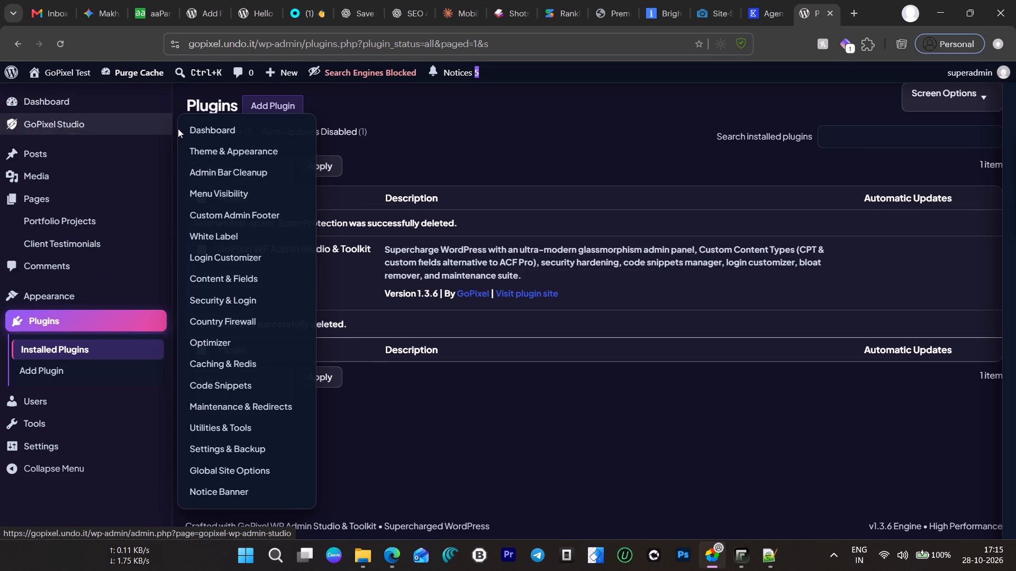
{"action": "left_click", "coordinate": [192, 130]}
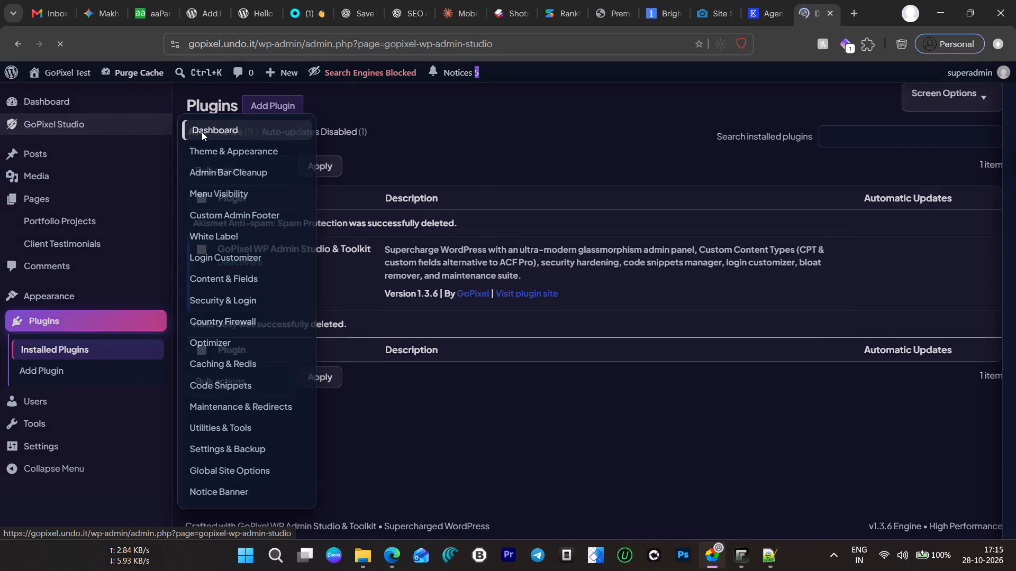
{"action": "scroll", "coordinate": [409, 244], "scroll_direction": "down", "scroll_amount": 2}
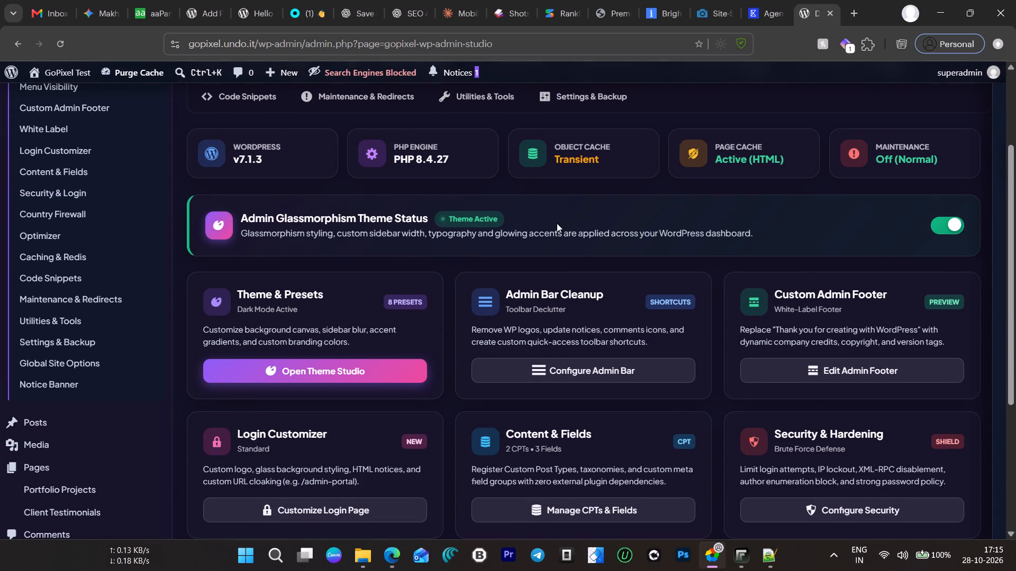
{"action": "scroll", "coordinate": [557, 223], "scroll_direction": "down", "scroll_amount": 1}
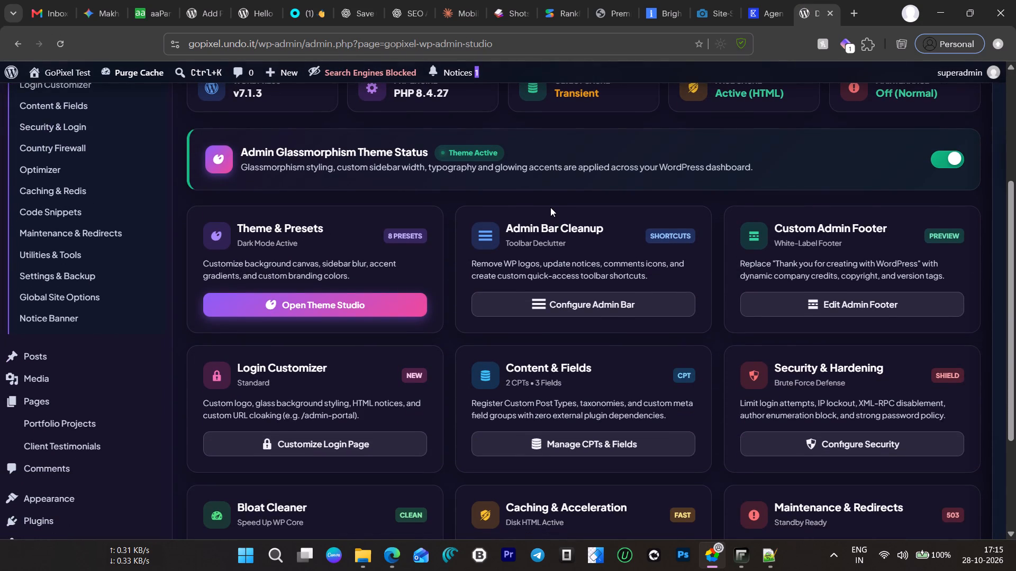
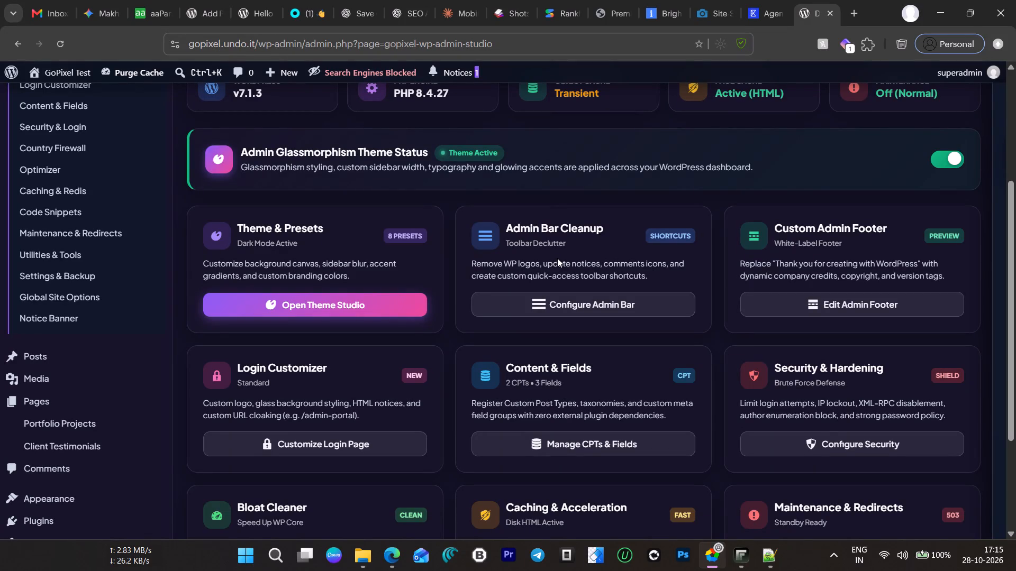
{"action": "left_click", "coordinate": [548, 445]}
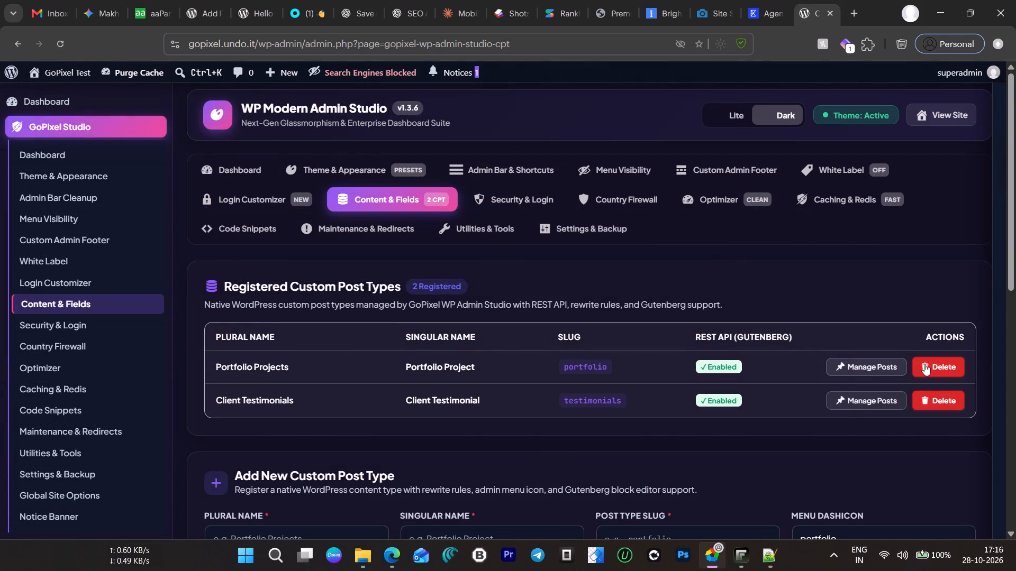
{"action": "left_click", "coordinate": [929, 364]}
{"action": "left_click", "coordinate": [566, 136]}
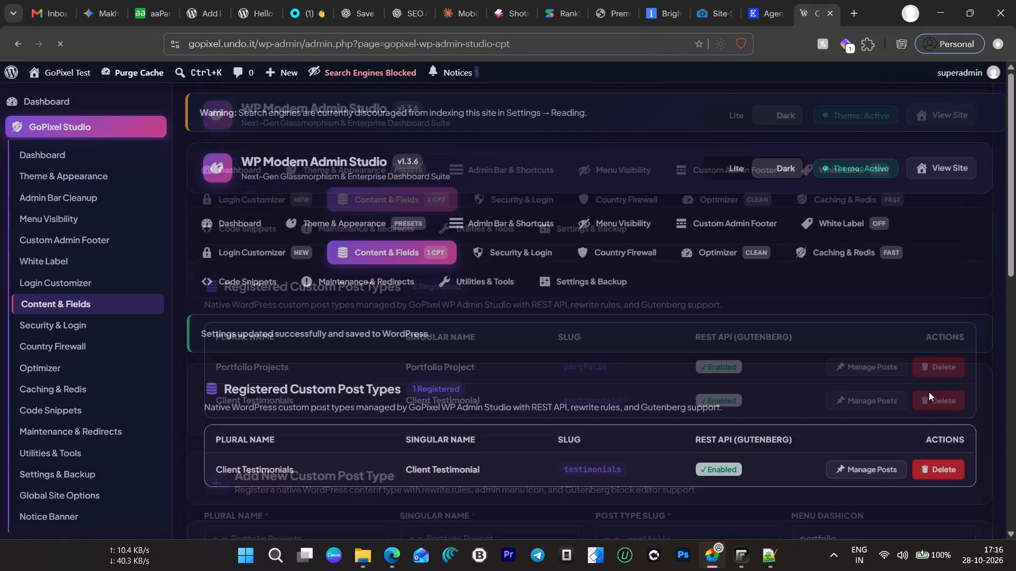
{"action": "left_click", "coordinate": [929, 364]}
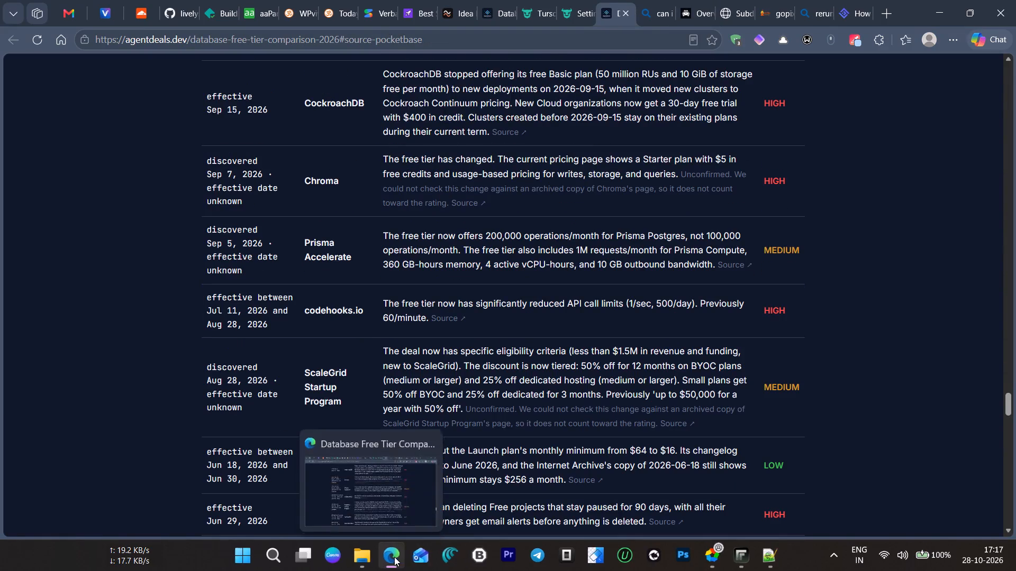
Switch to Microsoft Edge and close the 10Web reinstall guide, the adjacent search results, the gopixel.undo.it site and the FreeDNS Subdomains page.
{"action": "scroll", "coordinate": [466, 328], "scroll_direction": "up", "scroll_amount": 16}
{"action": "scroll", "coordinate": [477, 363], "scroll_direction": "down", "scroll_amount": 1}
{"action": "scroll", "coordinate": [477, 363], "scroll_direction": "up", "scroll_amount": 14}
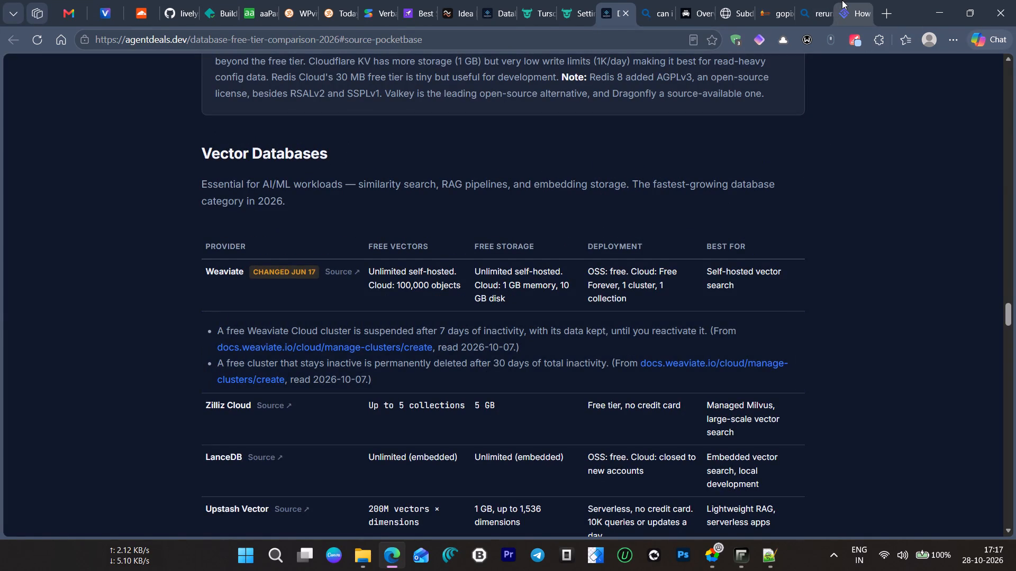
{"action": "left_click", "coordinate": [842, 0]}
{"action": "scroll", "coordinate": [788, 176], "scroll_direction": "up", "scroll_amount": 5}
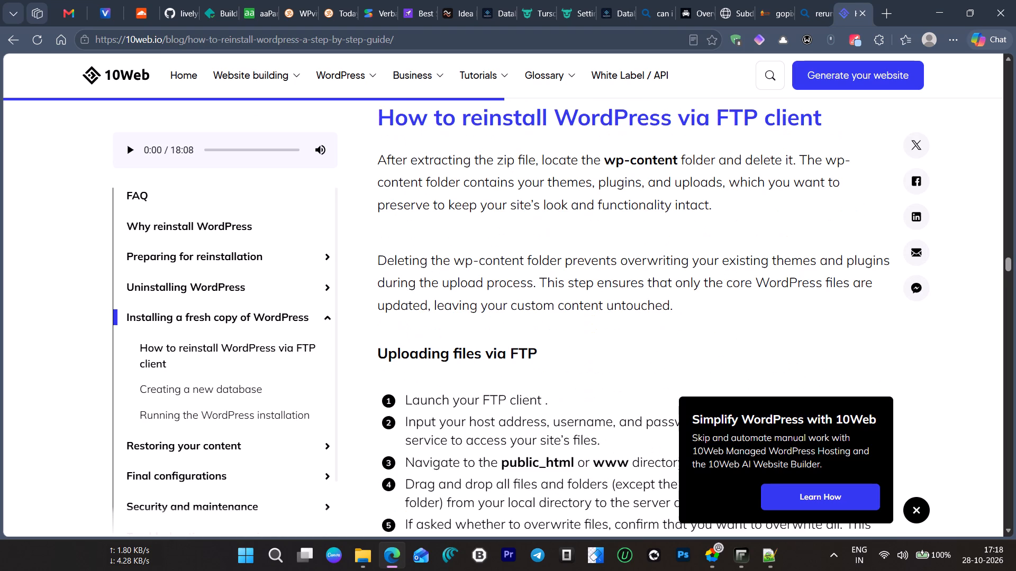
{"action": "left_click", "coordinate": [863, 14]}
{"action": "left_click", "coordinate": [863, 14]}
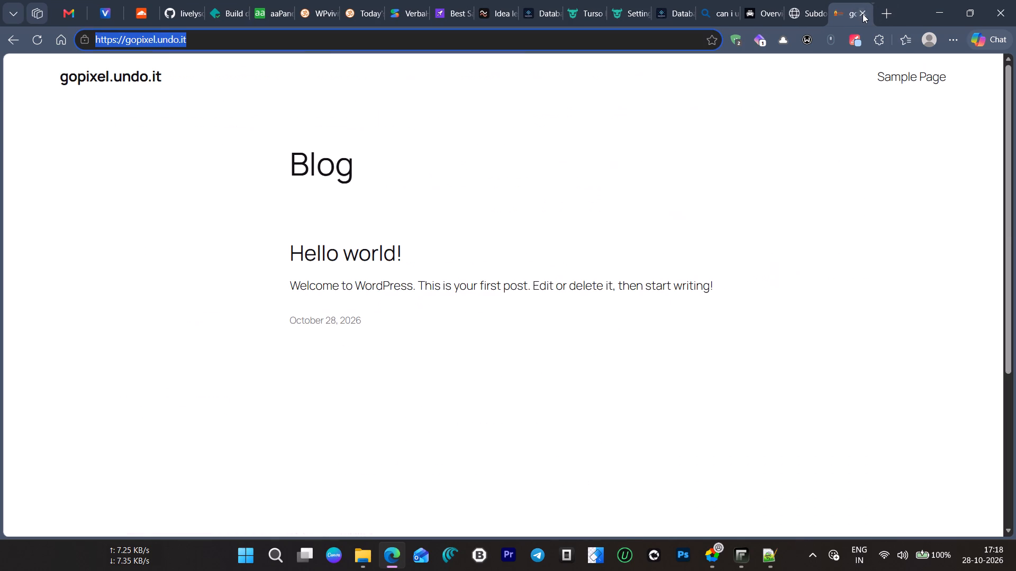
{"action": "left_click", "coordinate": [39, 31]}
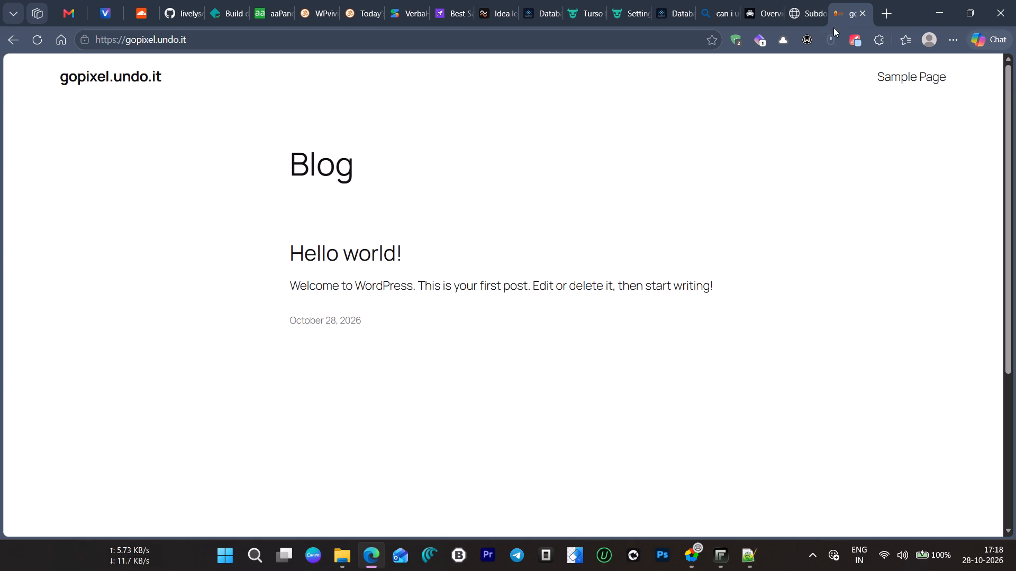
{"action": "left_click", "coordinate": [860, 13]}
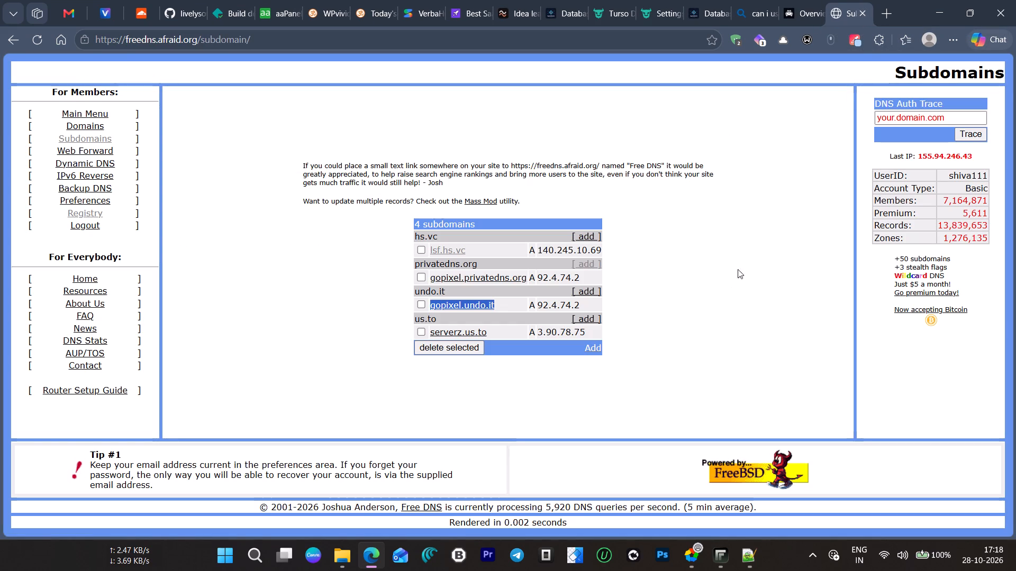
{"action": "left_click", "coordinate": [867, 16]}
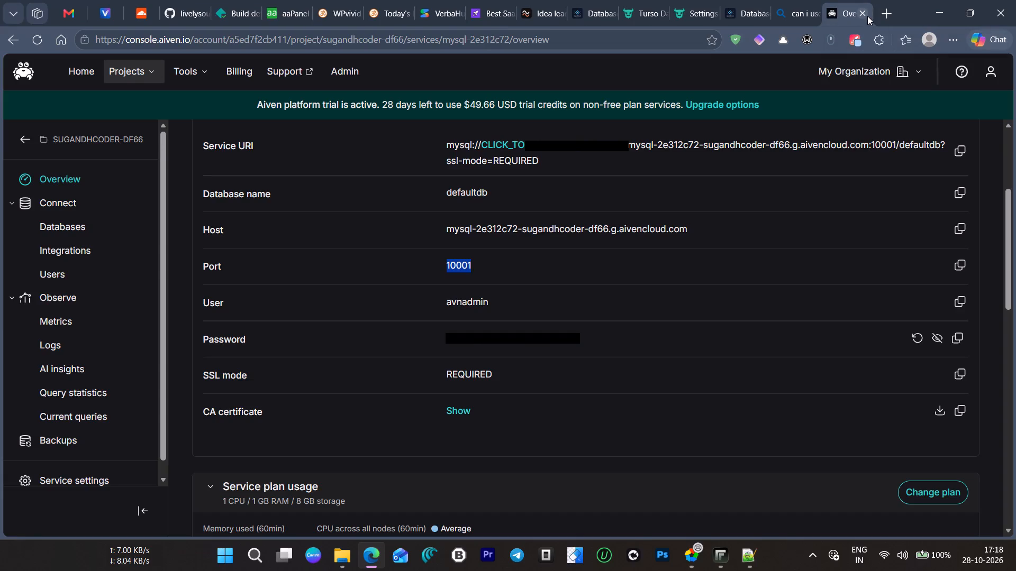
Switch to Freebuff and check the progress of the continued task.
{"action": "left_click", "coordinate": [727, 555]}
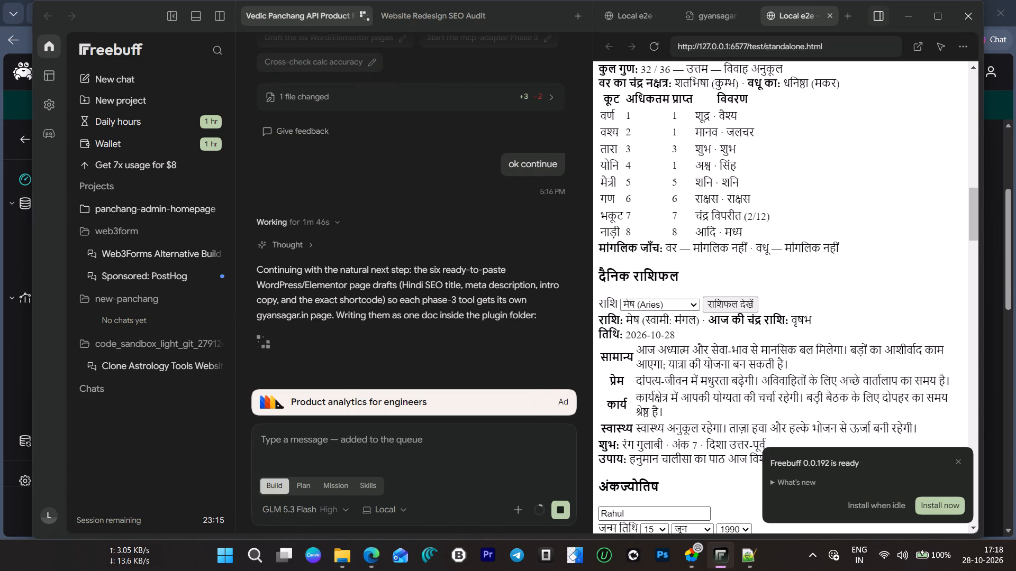
Return to the Ulaa browser and look over the Content & Fields page's post type list and registration form.
{"action": "left_click", "coordinate": [690, 555]}
{"action": "scroll", "coordinate": [333, 491], "scroll_direction": "down", "scroll_amount": 2}
{"action": "scroll", "coordinate": [330, 495], "scroll_direction": "up", "scroll_amount": 11}
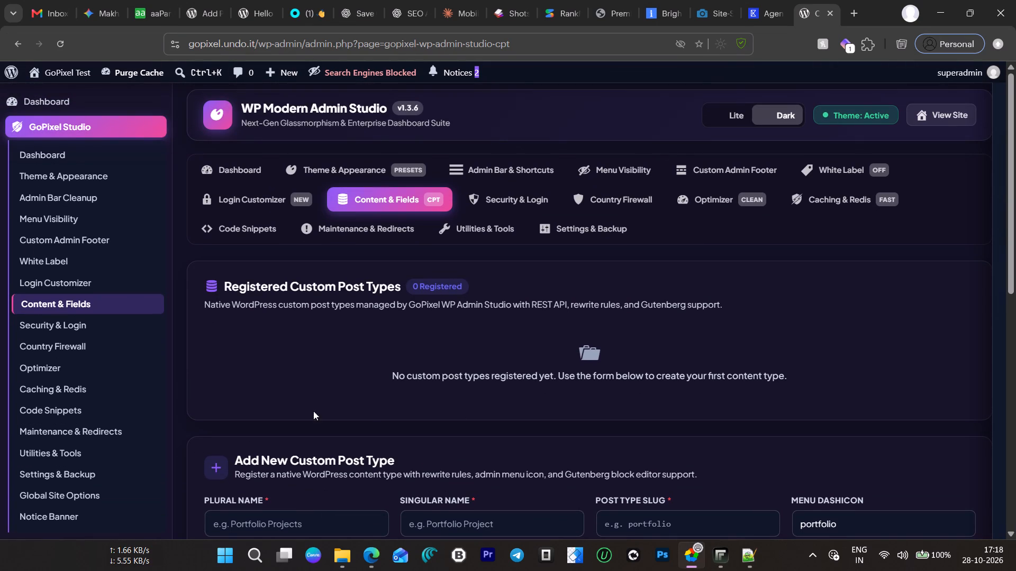
{"action": "scroll", "coordinate": [301, 381], "scroll_direction": "down", "scroll_amount": 3}
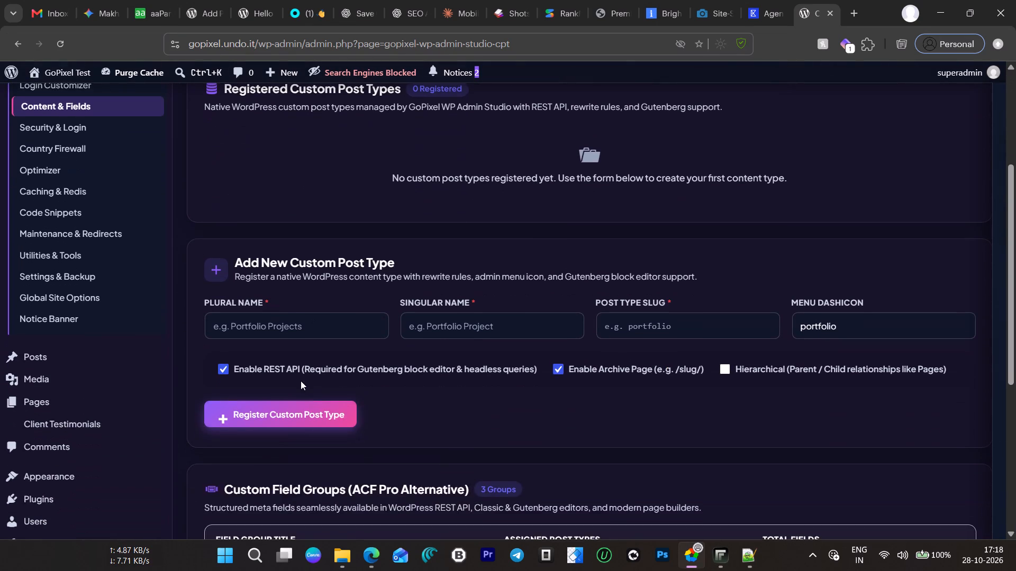
{"action": "scroll", "coordinate": [301, 381], "scroll_direction": "up", "scroll_amount": 7}
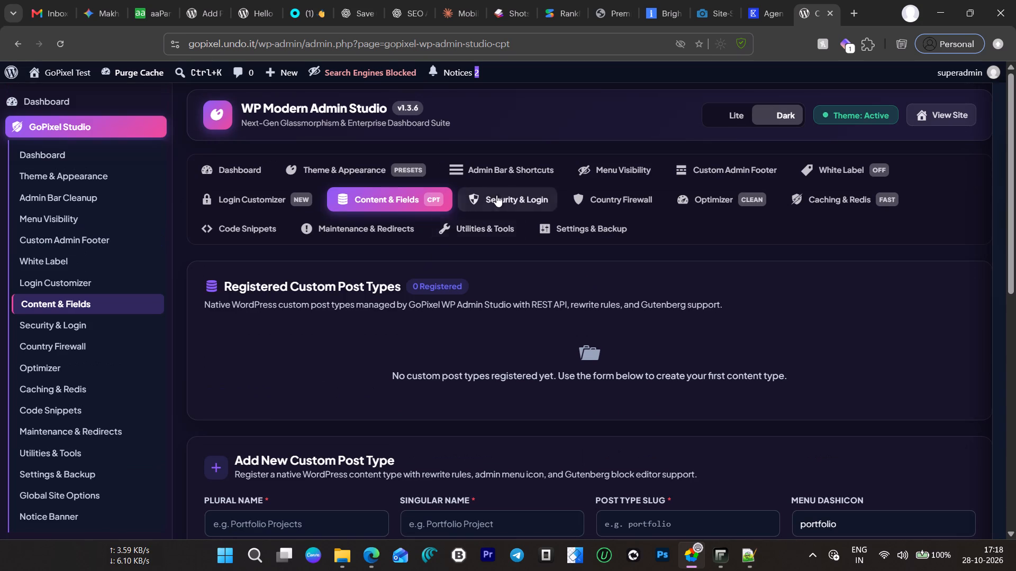
Open the plugin's Security & Login page and examine its custom login URL cloaking settings.
{"action": "left_click", "coordinate": [497, 194]}
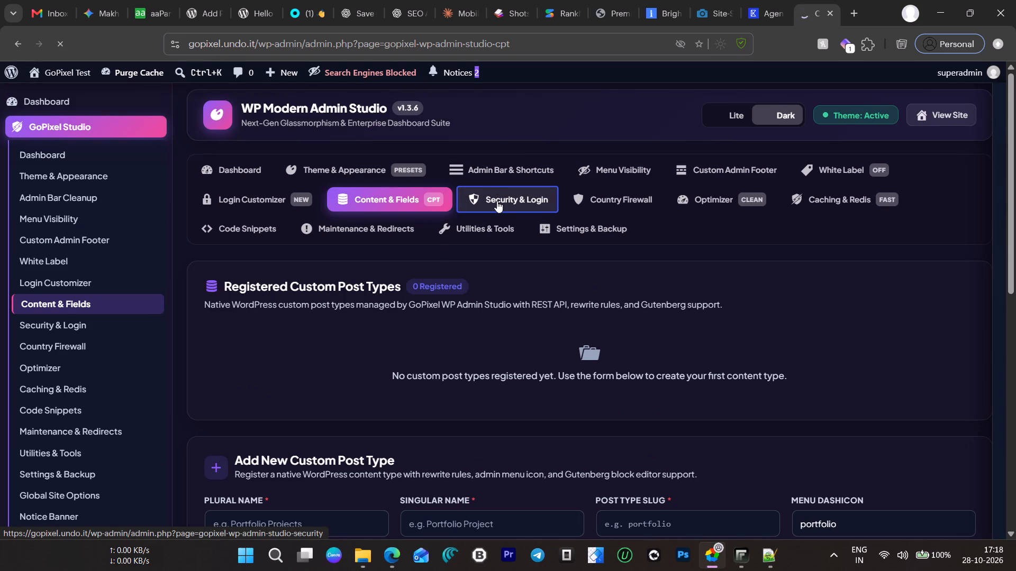
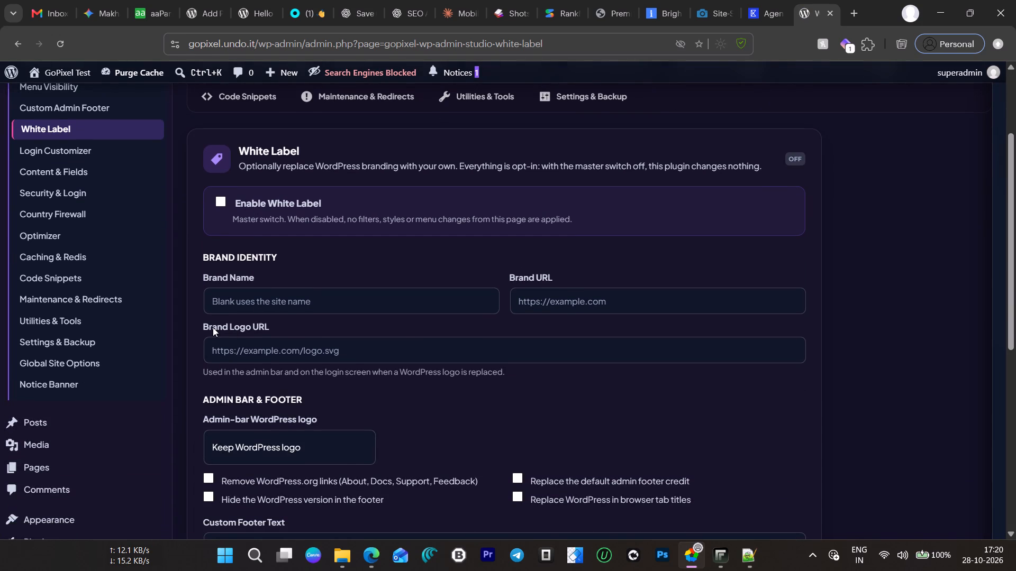
In White Label, enable removing WordPress.org links, hiding the footer version, replacing the admin footer credit, and replacing WordPress in browser tab titles.
{"action": "scroll", "coordinate": [213, 327], "scroll_direction": "down", "scroll_amount": 2}
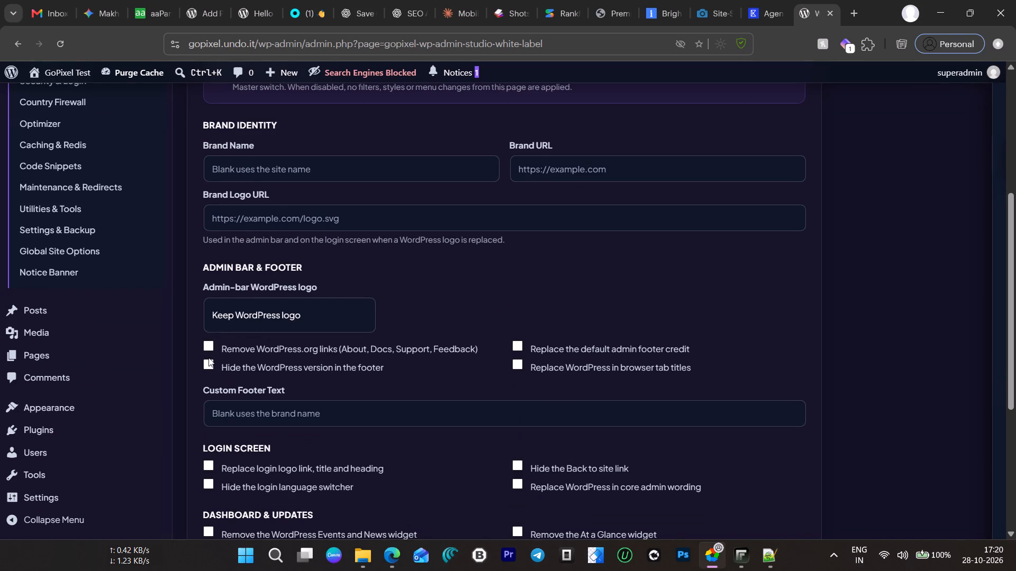
{"action": "left_click", "coordinate": [212, 344]}
{"action": "left_click", "coordinate": [208, 365]}
{"action": "left_click", "coordinate": [524, 346]}
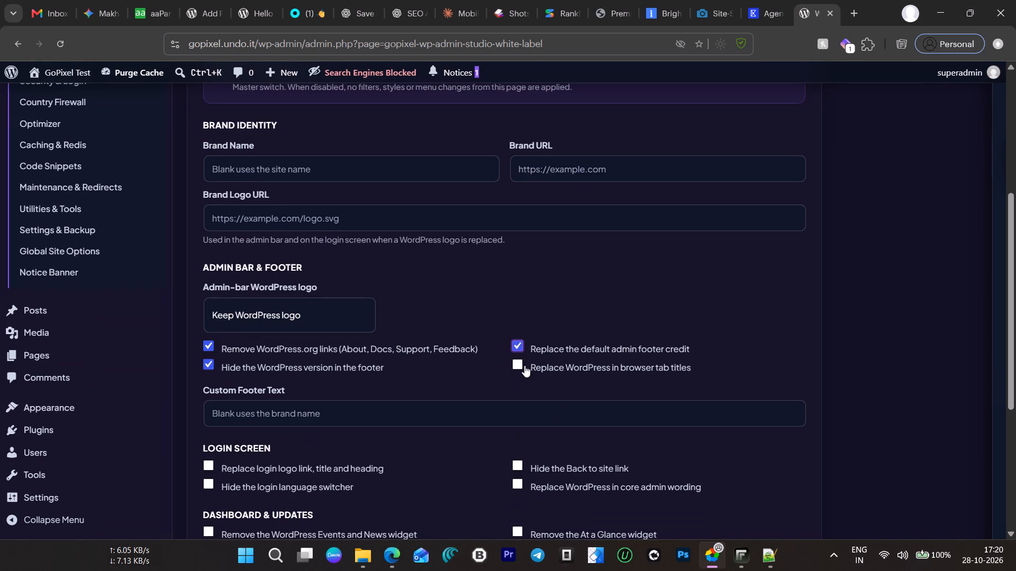
{"action": "left_click", "coordinate": [524, 365]}
Enable the White Label master switch, choose to remove the WordPress Events and News widget, and save the White Label settings.
{"action": "scroll", "coordinate": [458, 378], "scroll_direction": "down", "scroll_amount": 2}
{"action": "scroll", "coordinate": [458, 378], "scroll_direction": "up", "scroll_amount": 3}
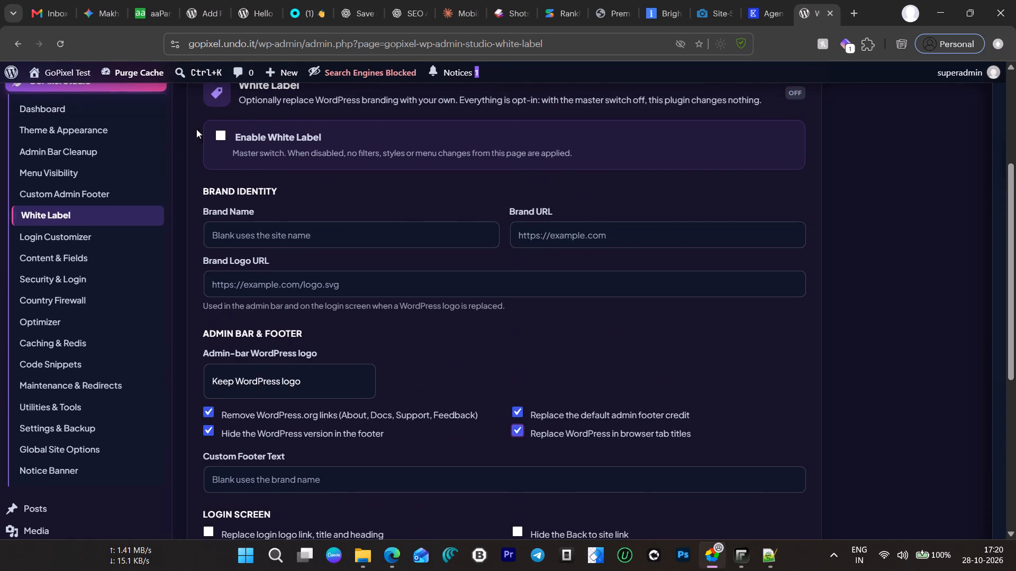
{"action": "left_click", "coordinate": [225, 133]}
{"action": "scroll", "coordinate": [387, 202], "scroll_direction": "down", "scroll_amount": 3}
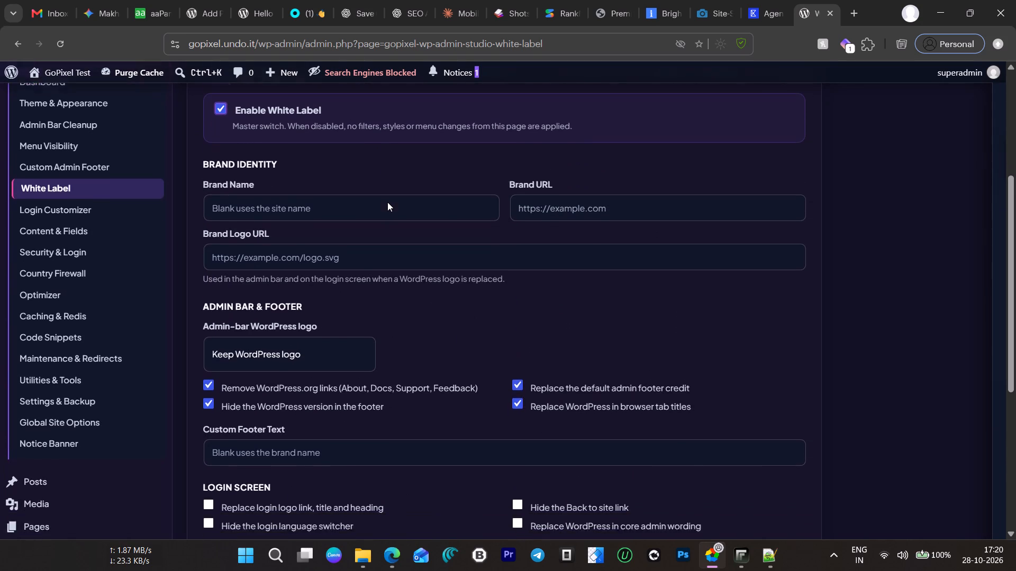
{"action": "scroll", "coordinate": [387, 202], "scroll_direction": "down", "scroll_amount": 1}
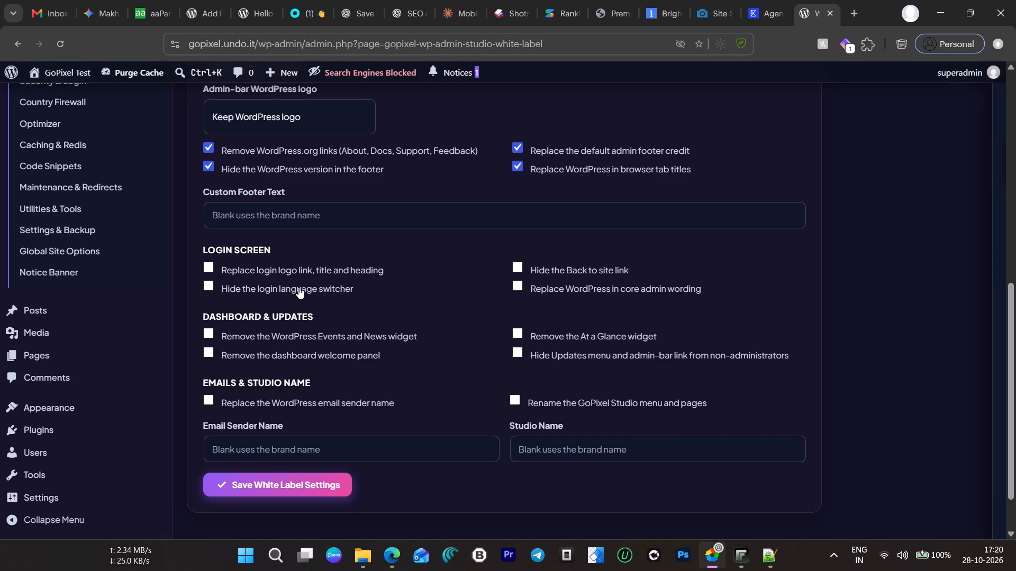
{"action": "left_click", "coordinate": [298, 336]}
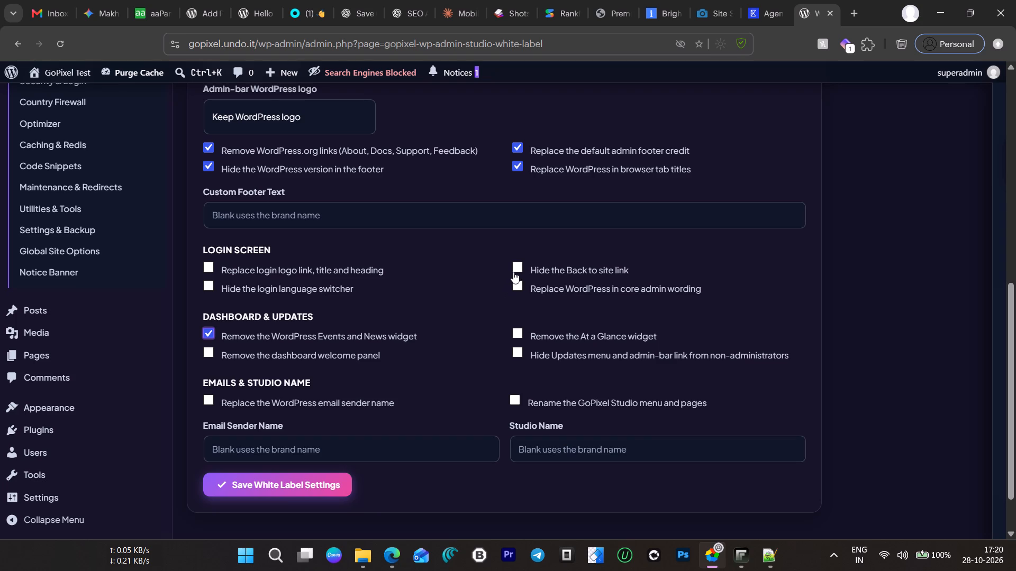
{"action": "left_click", "coordinate": [271, 481]}
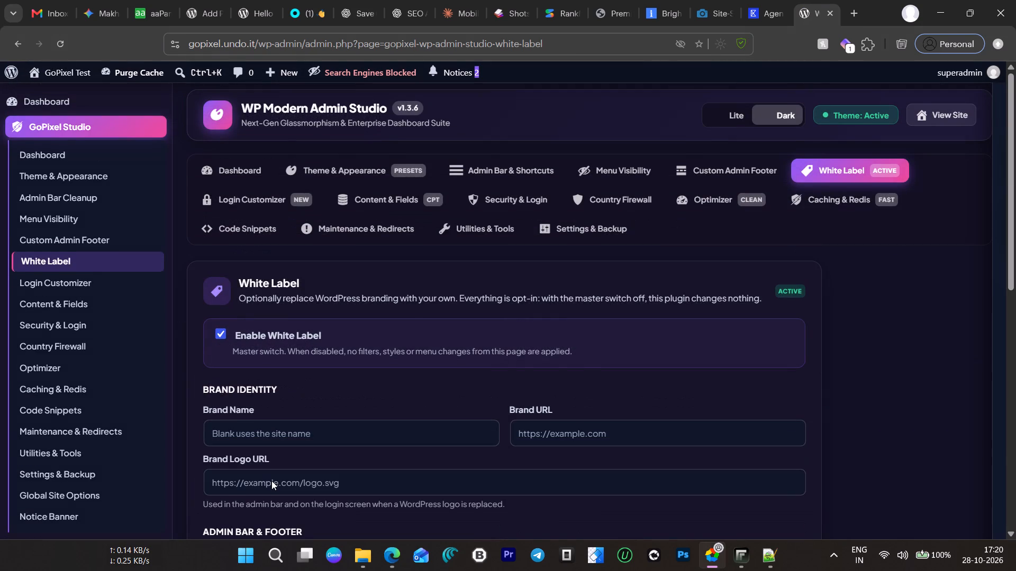
On the Menu Visibility page, add and save a rule hiding the Dashboard's Updates submenu from the Administrator role.
{"action": "scroll", "coordinate": [397, 347], "scroll_direction": "down", "scroll_amount": 6}
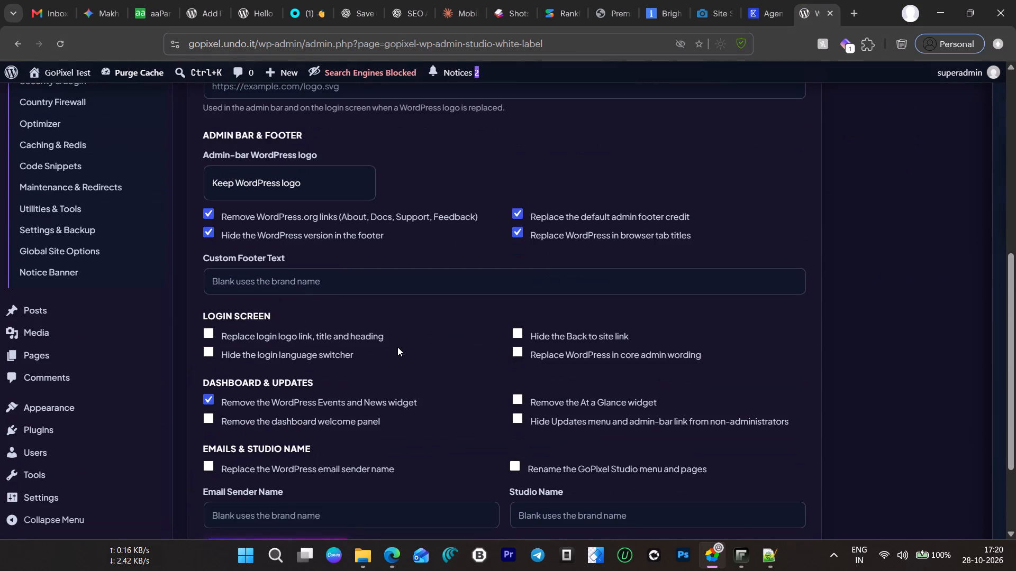
{"action": "scroll", "coordinate": [397, 347], "scroll_direction": "up", "scroll_amount": 6}
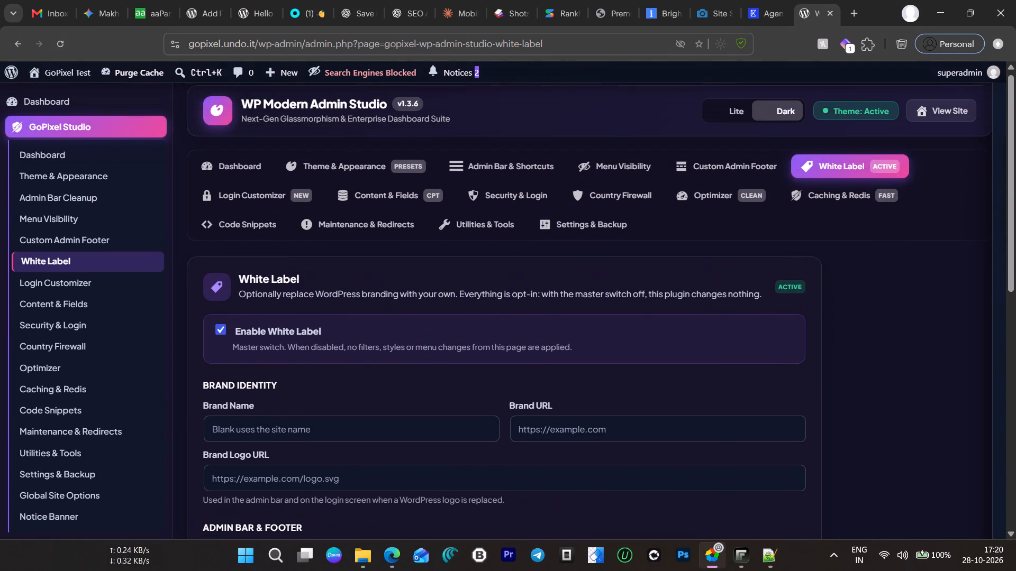
{"action": "scroll", "coordinate": [397, 347], "scroll_direction": "up", "scroll_amount": 5}
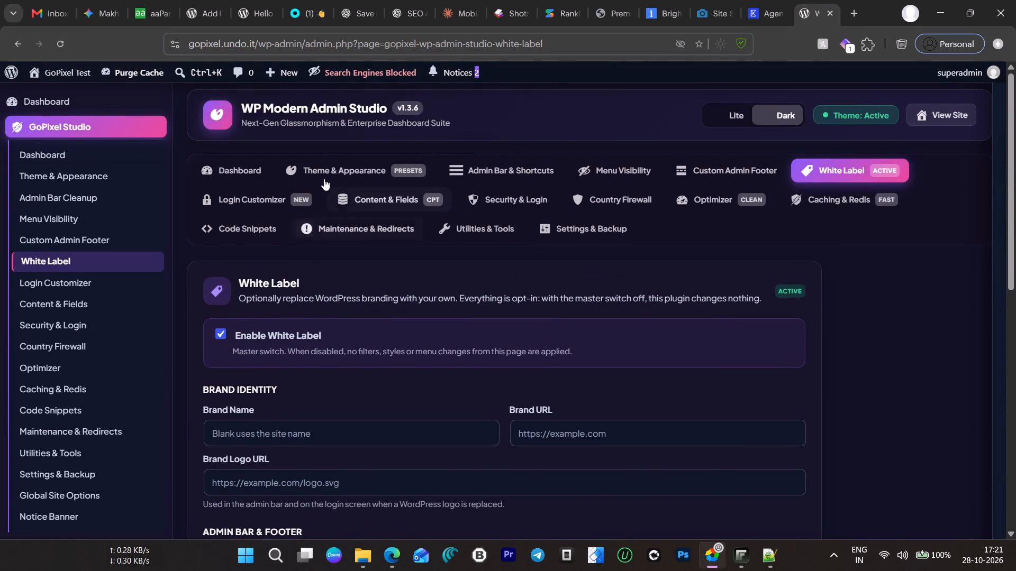
{"action": "left_click", "coordinate": [618, 163]}
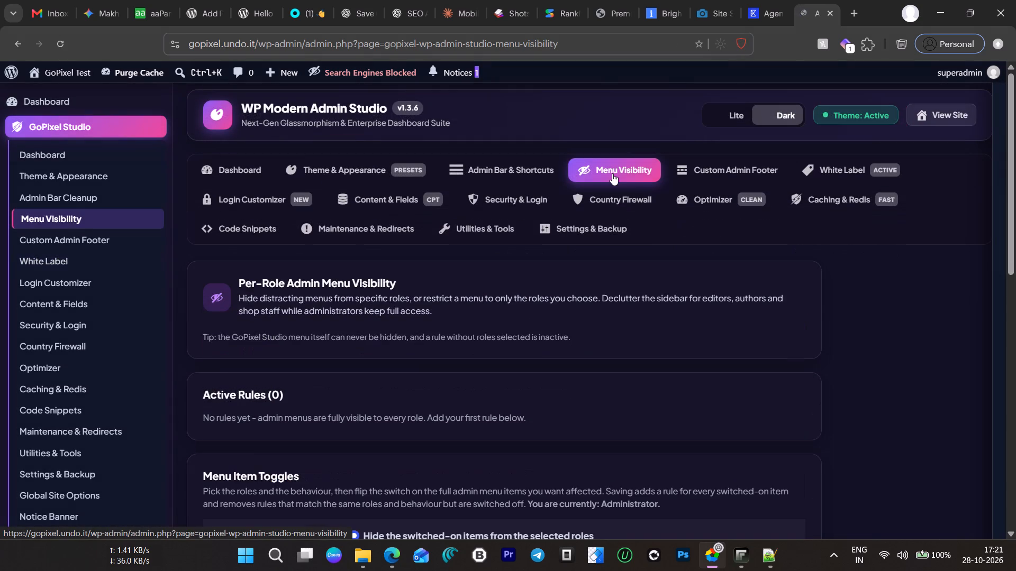
{"action": "scroll", "coordinate": [578, 277], "scroll_direction": "down", "scroll_amount": 4}
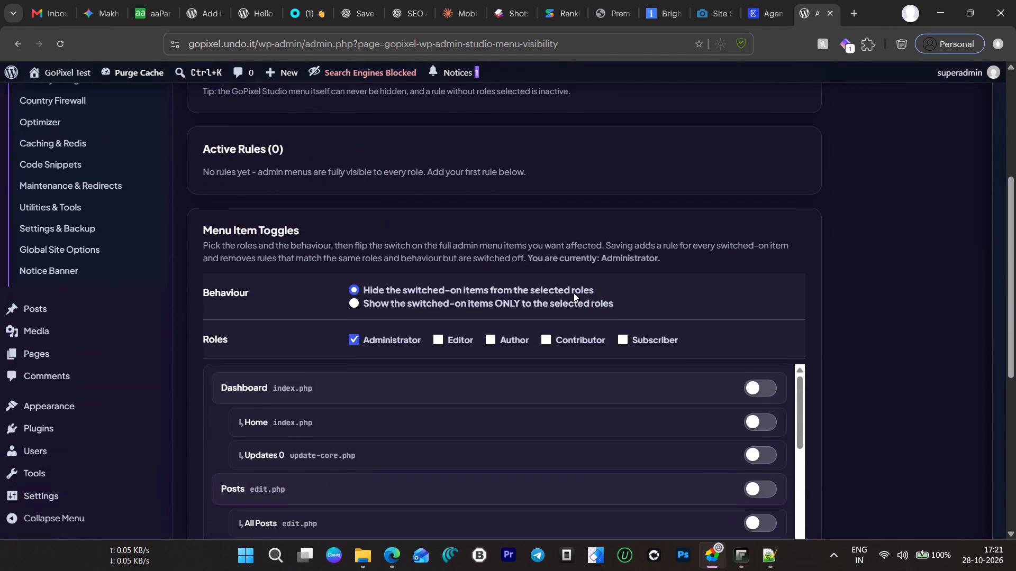
{"action": "scroll", "coordinate": [578, 298], "scroll_direction": "down", "scroll_amount": 2}
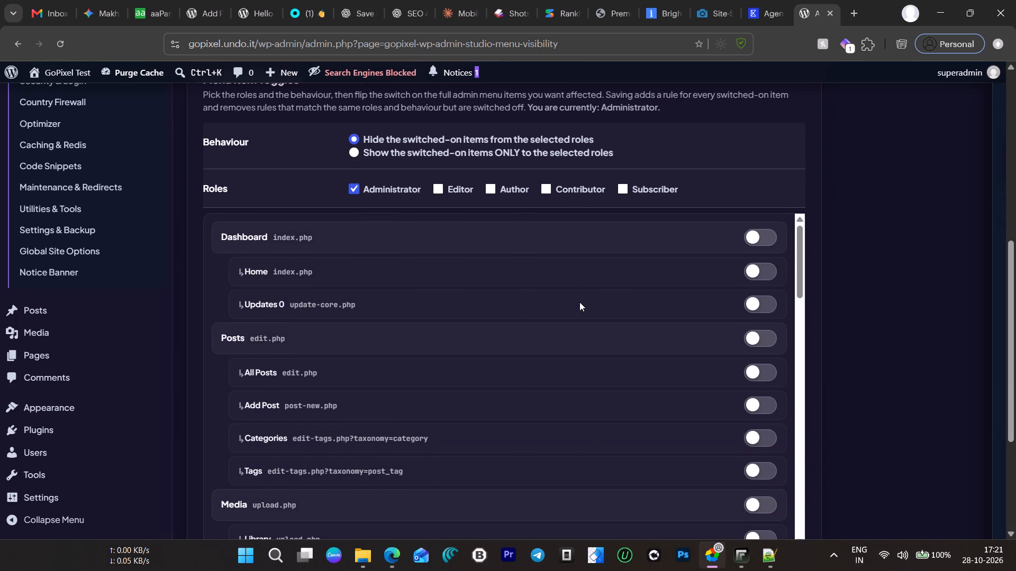
{"action": "scroll", "coordinate": [584, 303], "scroll_direction": "up", "scroll_amount": 8}
{"action": "scroll", "coordinate": [584, 303], "scroll_direction": "down", "scroll_amount": 5}
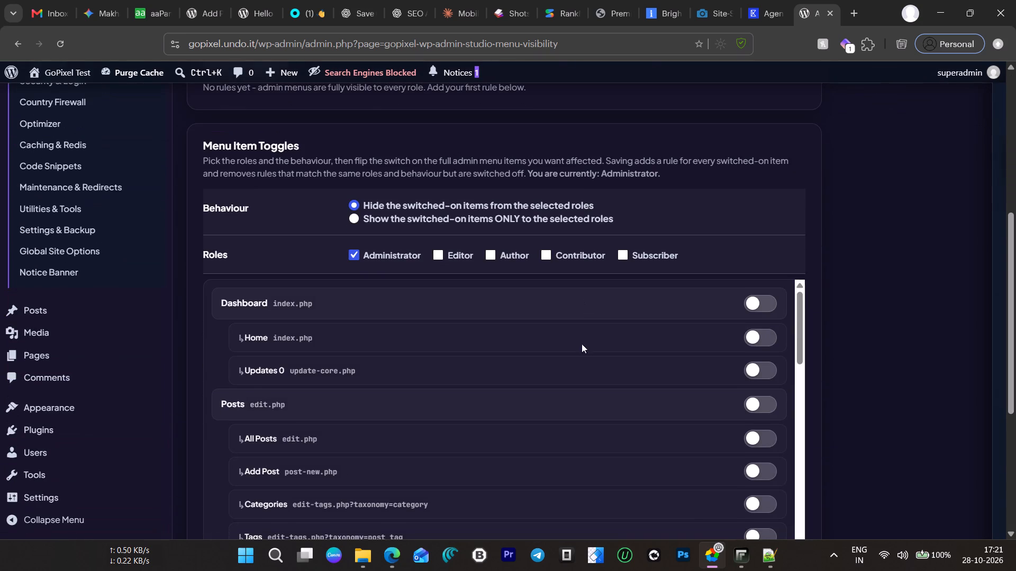
{"action": "left_click", "coordinate": [759, 369]}
{"action": "scroll", "coordinate": [657, 401], "scroll_direction": "down", "scroll_amount": 6}
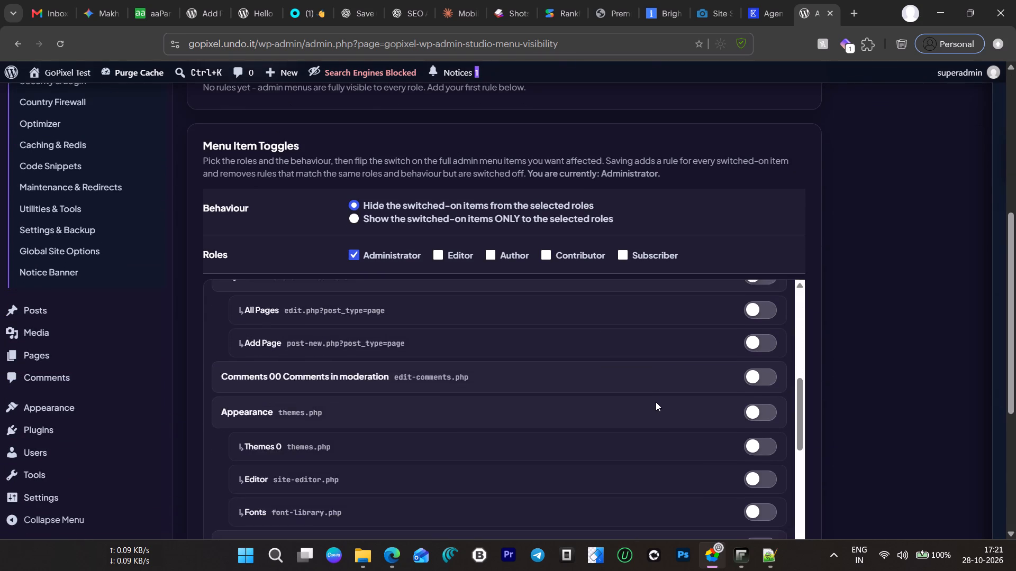
{"action": "scroll", "coordinate": [656, 402], "scroll_direction": "down", "scroll_amount": 5}
{"action": "scroll", "coordinate": [898, 356], "scroll_direction": "down", "scroll_amount": 6}
{"action": "left_click", "coordinate": [288, 366]}
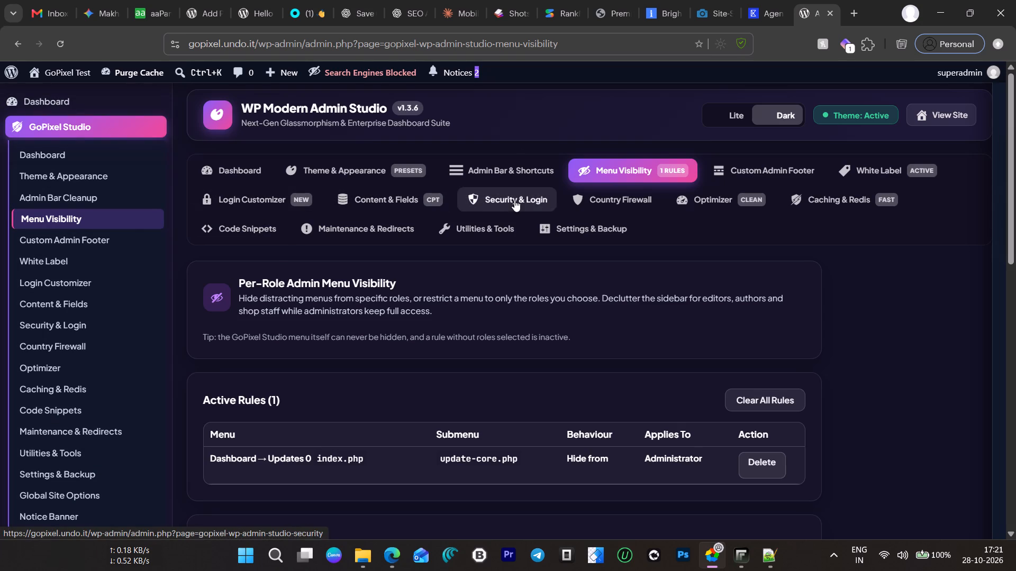
In the Optimizer settings, completely disable Comments and Pingbacks sitewide and save.
{"action": "left_click", "coordinate": [703, 203]}
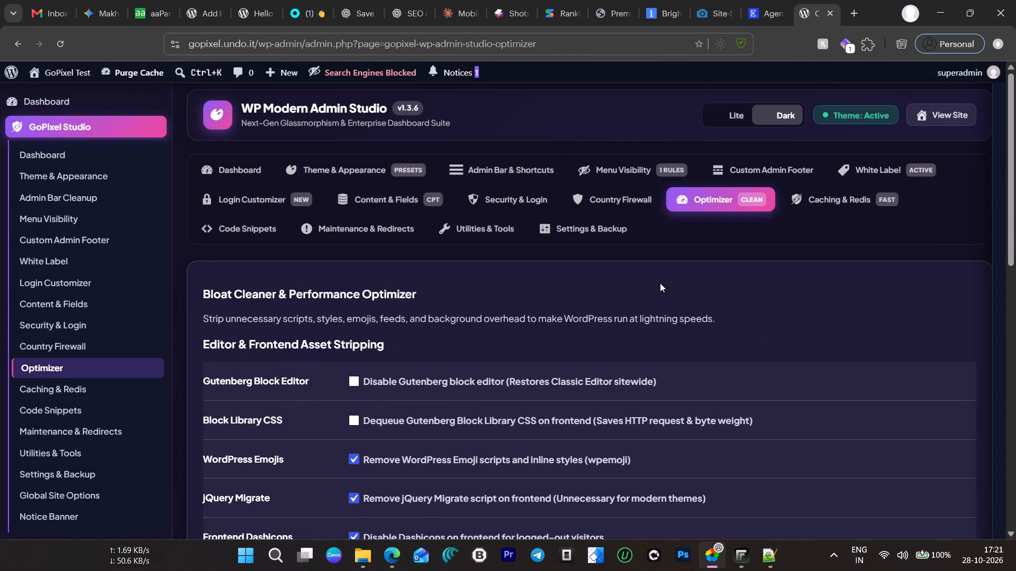
{"action": "scroll", "coordinate": [606, 353], "scroll_direction": "down", "scroll_amount": 2}
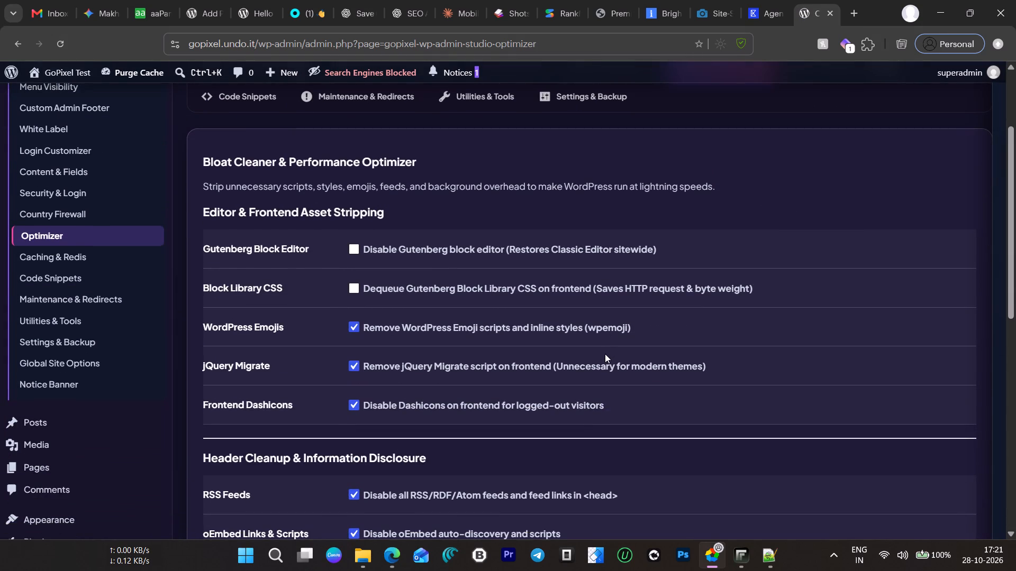
{"action": "scroll", "coordinate": [605, 354], "scroll_direction": "down", "scroll_amount": 3}
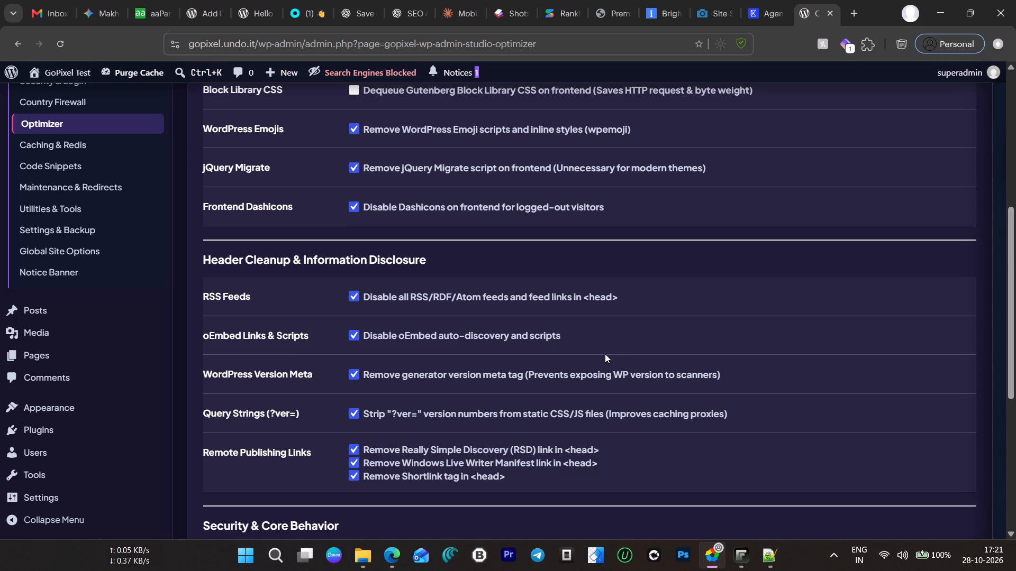
{"action": "scroll", "coordinate": [605, 354], "scroll_direction": "down", "scroll_amount": 5}
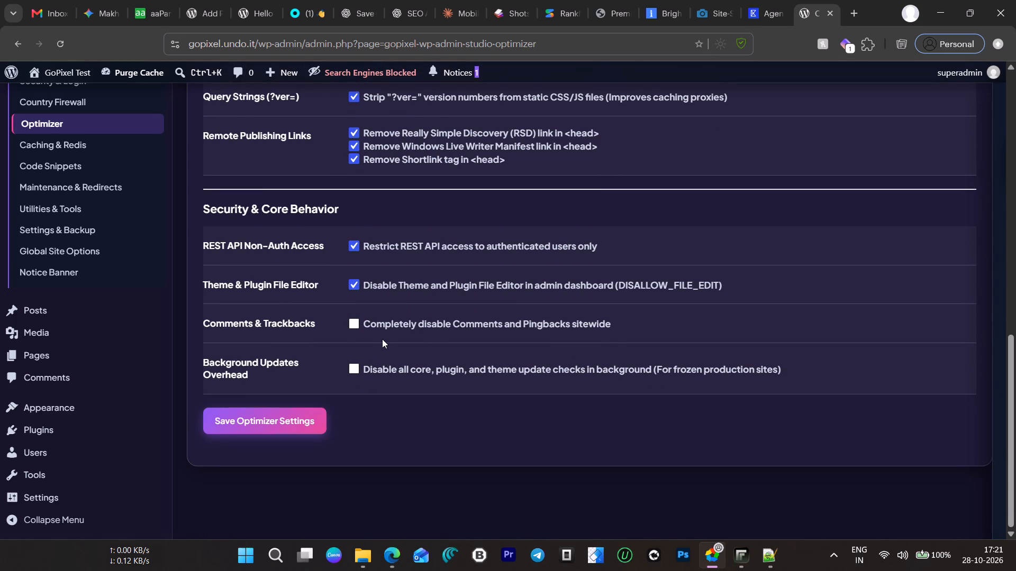
{"action": "left_click", "coordinate": [392, 326]}
{"action": "left_click", "coordinate": [293, 410]}
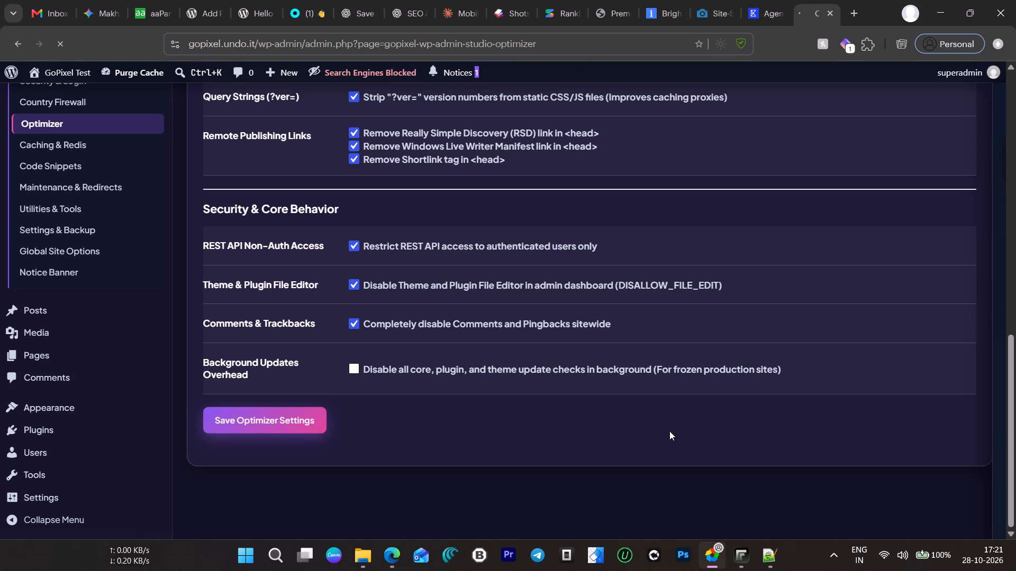
On the Caching & Redis page, install the object-cache.php drop-in for the persistent object cache.
{"action": "left_click", "coordinate": [863, 199]}
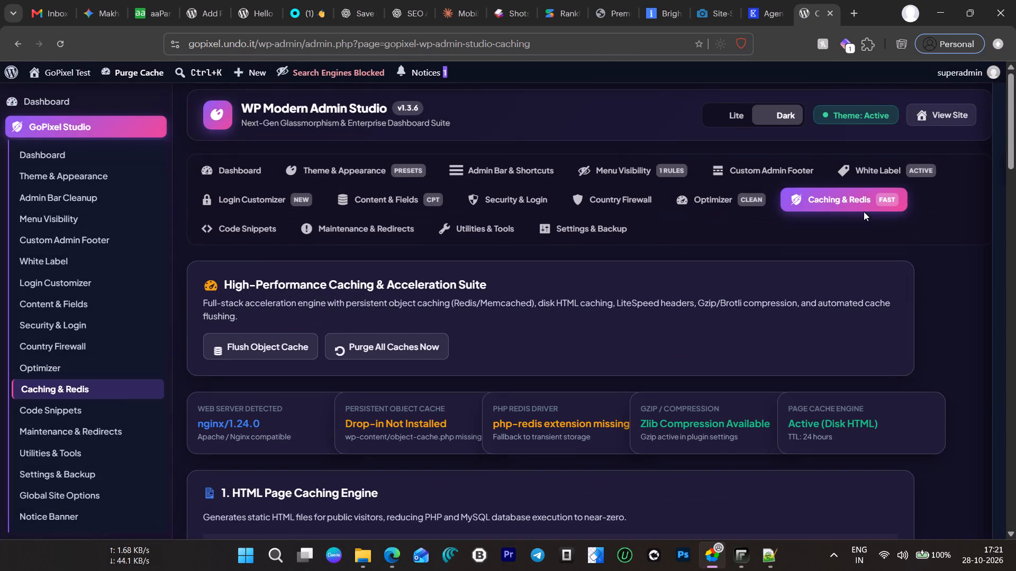
{"action": "scroll", "coordinate": [288, 275], "scroll_direction": "down", "scroll_amount": 3}
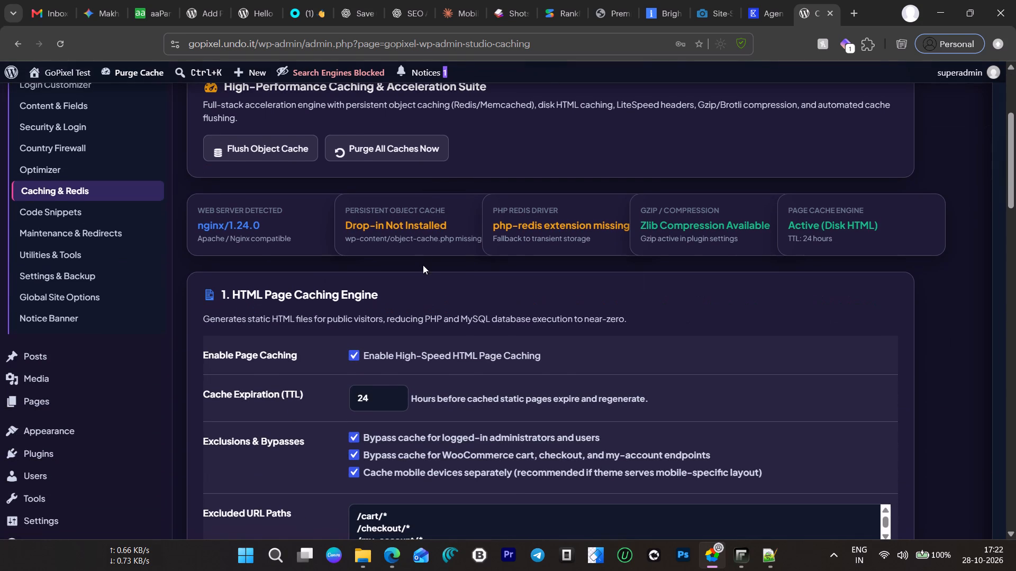
{"action": "scroll", "coordinate": [401, 223], "scroll_direction": "down", "scroll_amount": 3}
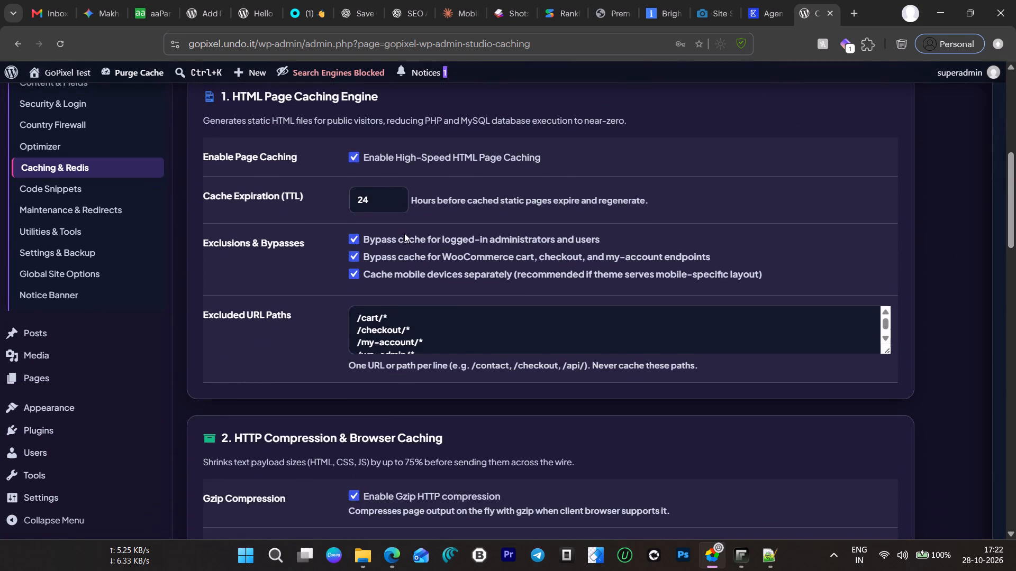
{"action": "scroll", "coordinate": [404, 233], "scroll_direction": "down", "scroll_amount": 7}
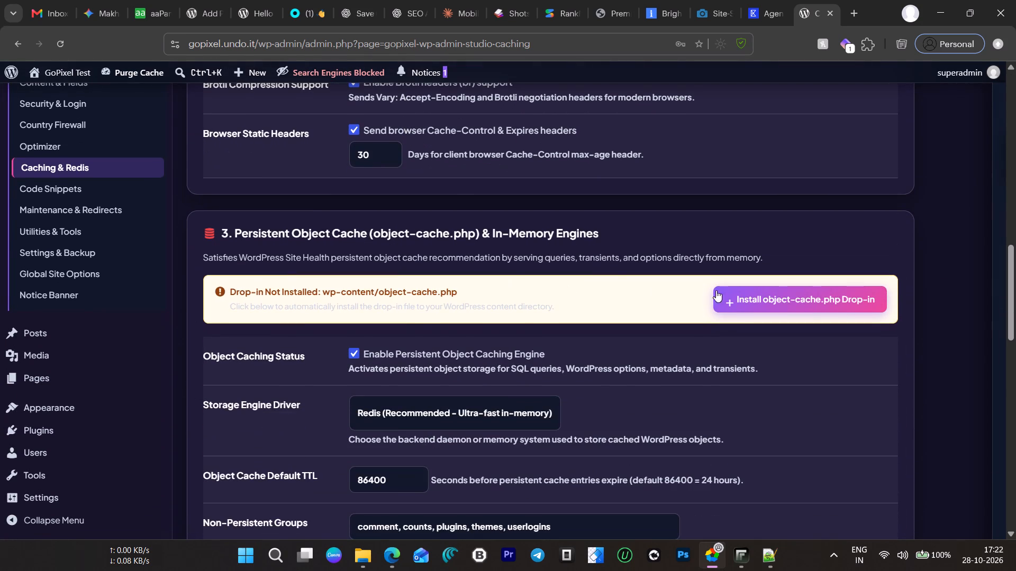
{"action": "left_click", "coordinate": [862, 301]}
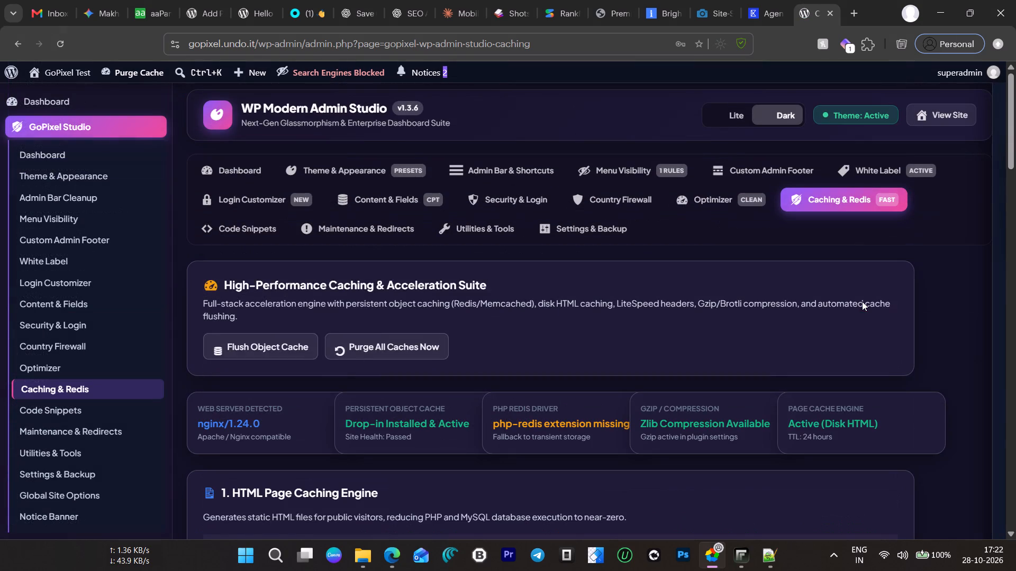
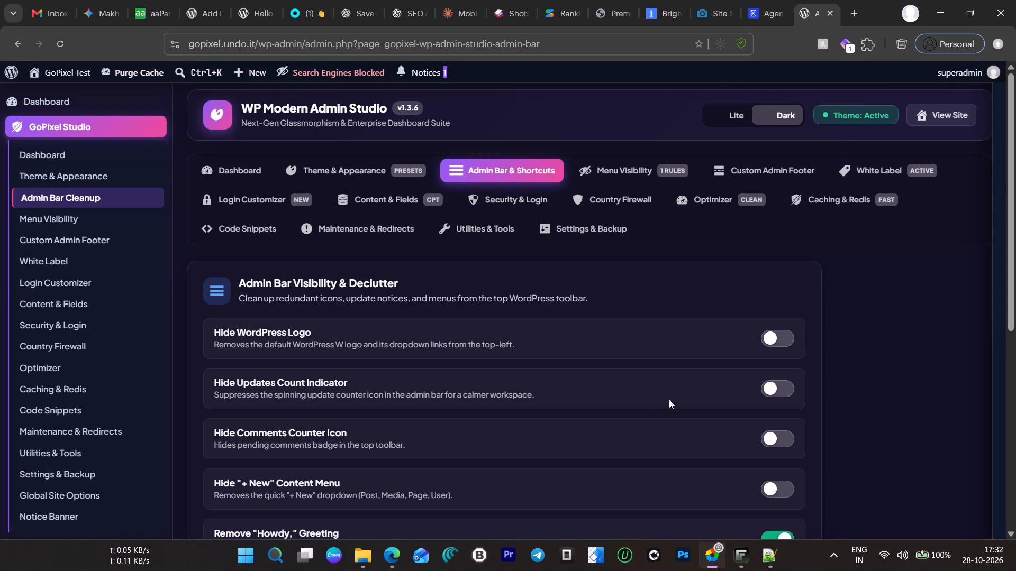
{"action": "left_click", "coordinate": [773, 343]}
{"action": "scroll", "coordinate": [764, 344], "scroll_direction": "down", "scroll_amount": 2}
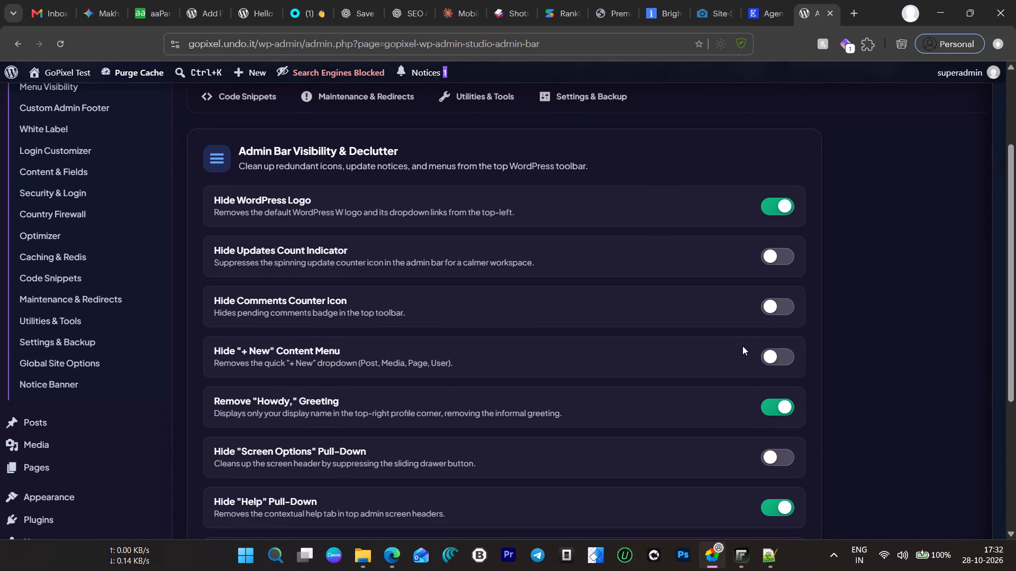
{"action": "left_click", "coordinate": [776, 311]}
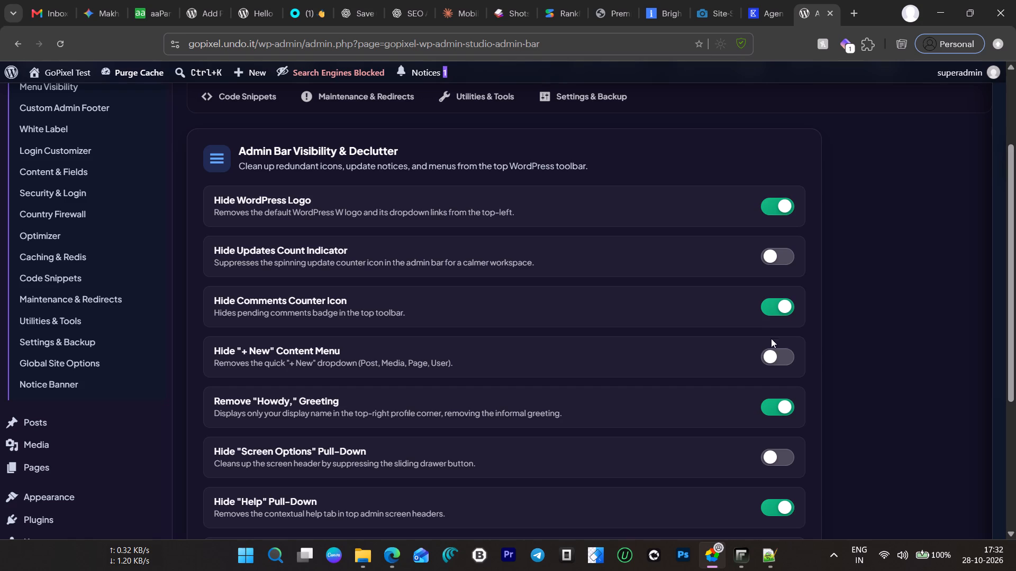
{"action": "left_click", "coordinate": [771, 354]}
{"action": "scroll", "coordinate": [746, 371], "scroll_direction": "down", "scroll_amount": 1}
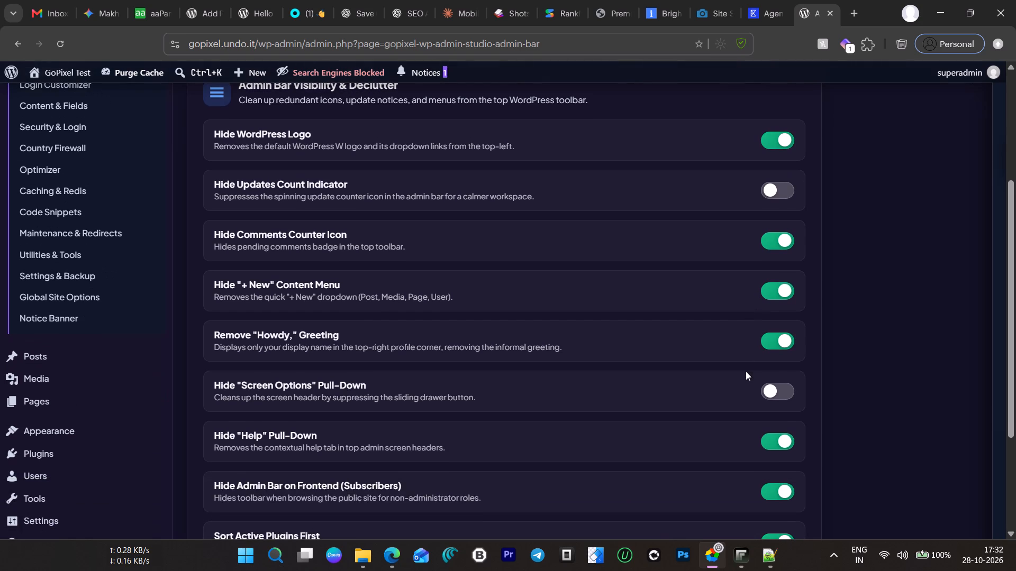
{"action": "scroll", "coordinate": [664, 453], "scroll_direction": "down", "scroll_amount": 2}
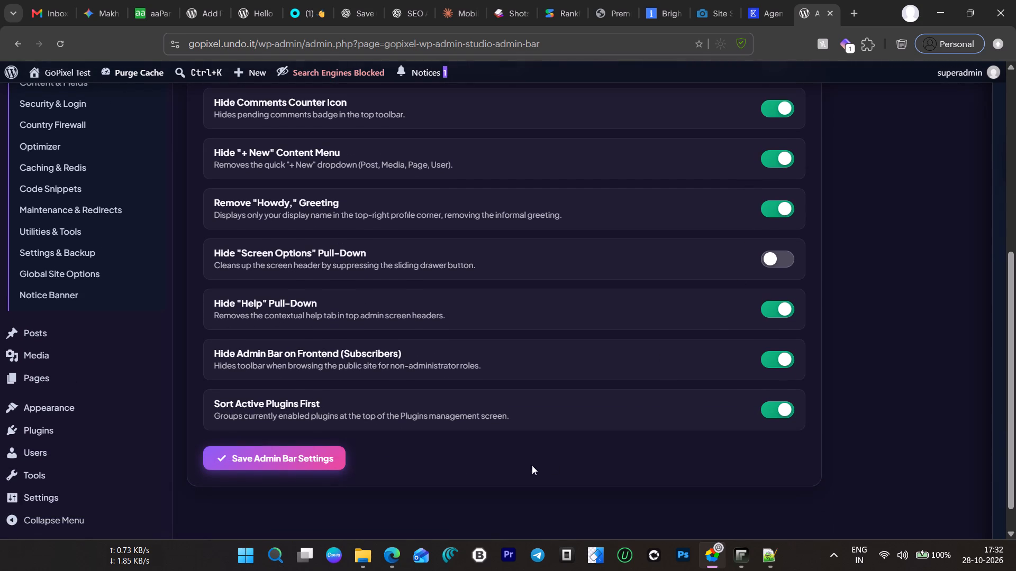
{"action": "left_click", "coordinate": [270, 465]}
Review the Notice Banner settings and the Global Site Options page.
{"action": "left_click", "coordinate": [71, 288]}
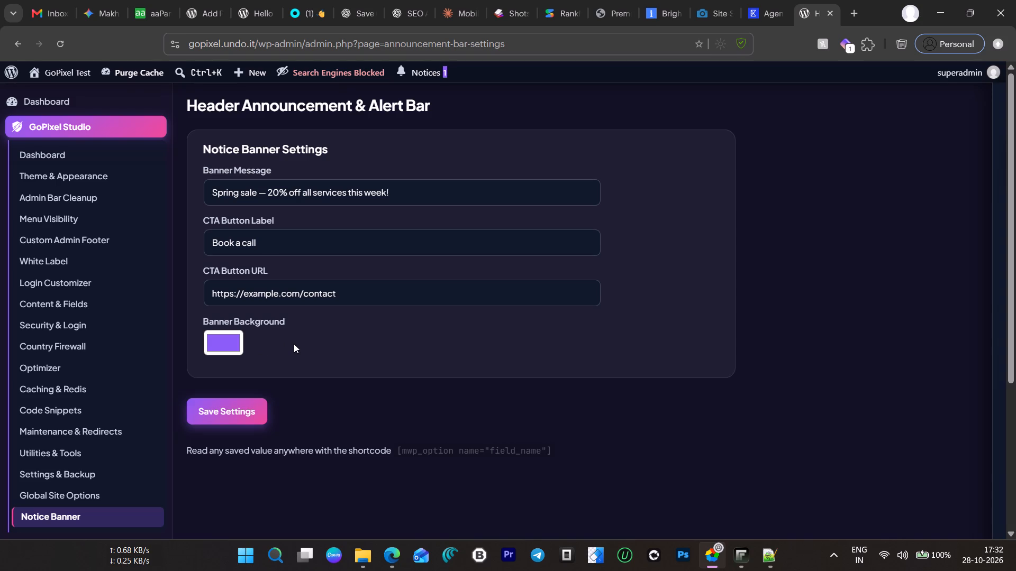
{"action": "scroll", "coordinate": [295, 345], "scroll_direction": "down", "scroll_amount": 1}
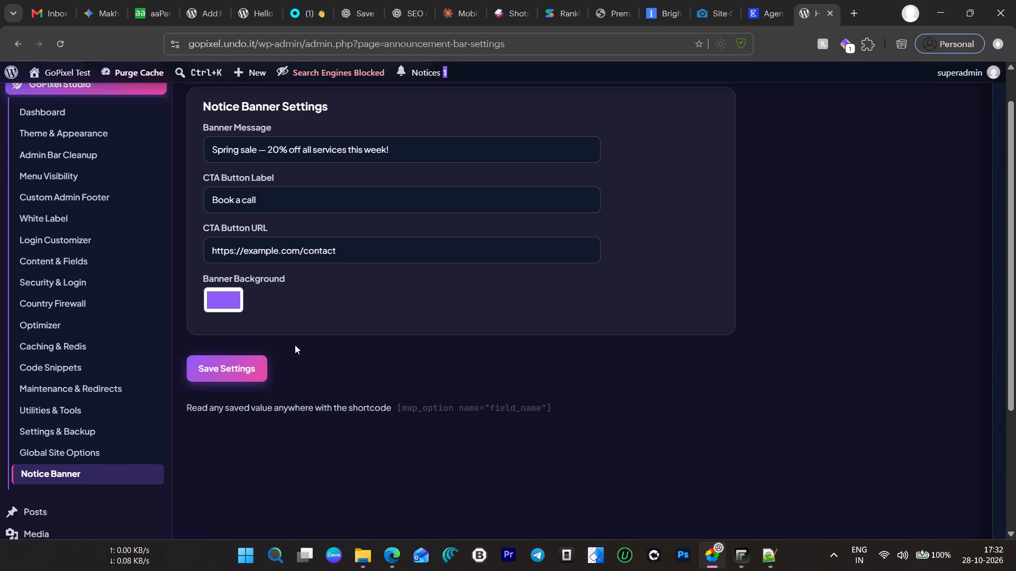
{"action": "left_click", "coordinate": [111, 426]}
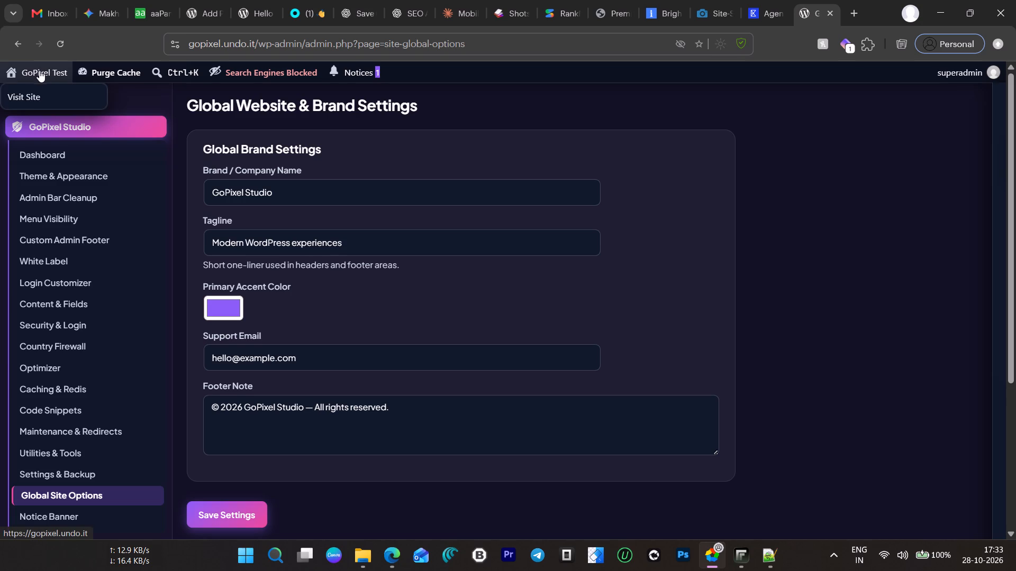
Open the public GoPixel Test site in a separate tab, examine its header, content and footer, and close it.
{"action": "right_click", "coordinate": [30, 90]}
{"action": "left_click", "coordinate": [68, 112]}
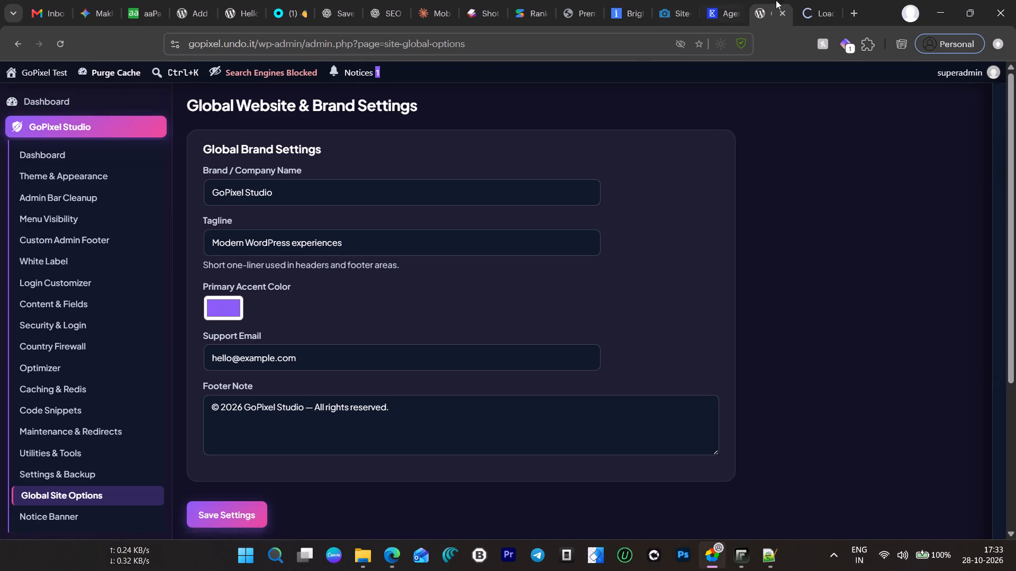
{"action": "left_click", "coordinate": [822, 0]}
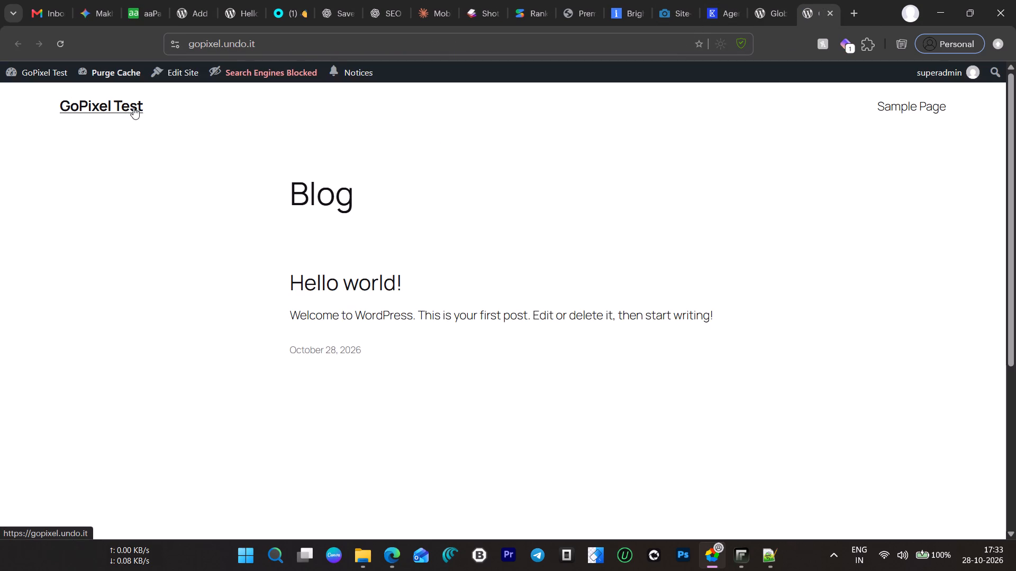
{"action": "scroll", "coordinate": [286, 331], "scroll_direction": "down", "scroll_amount": 1}
{"action": "scroll", "coordinate": [286, 355], "scroll_direction": "up", "scroll_amount": 1}
{"action": "scroll", "coordinate": [286, 359], "scroll_direction": "down", "scroll_amount": 12}
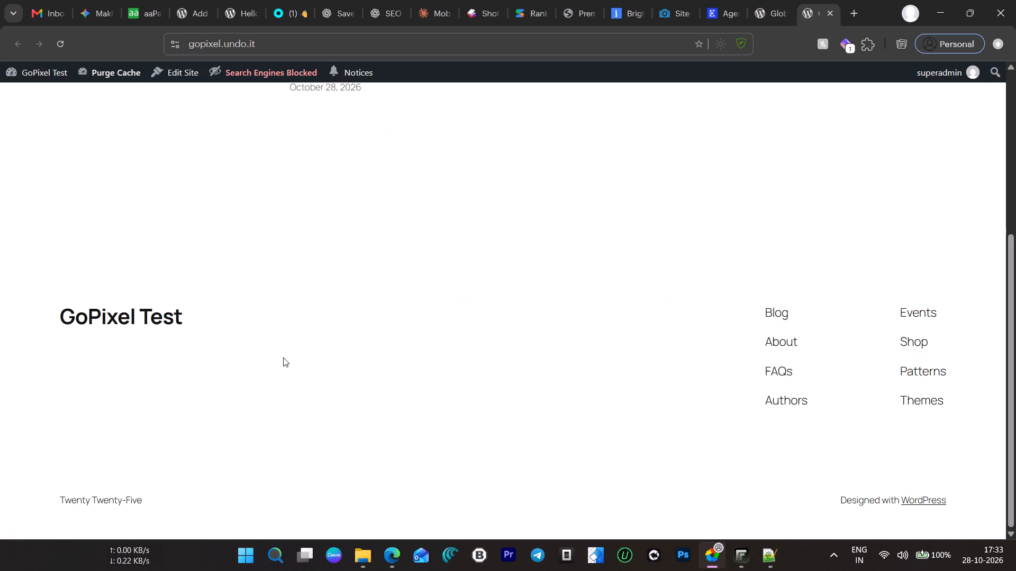
{"action": "scroll", "coordinate": [283, 357], "scroll_direction": "up", "scroll_amount": 13}
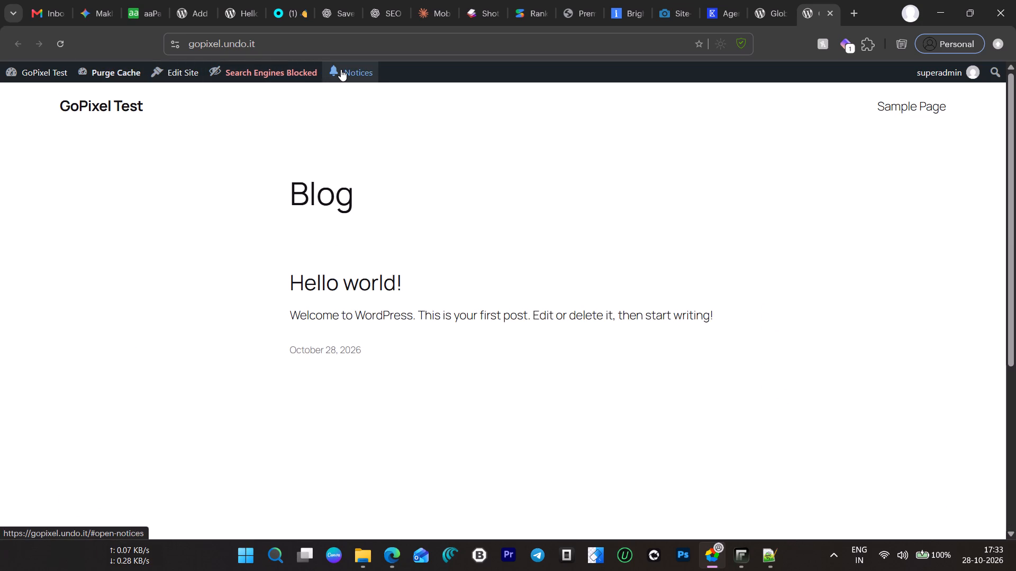
{"action": "left_click", "coordinate": [444, 361]}
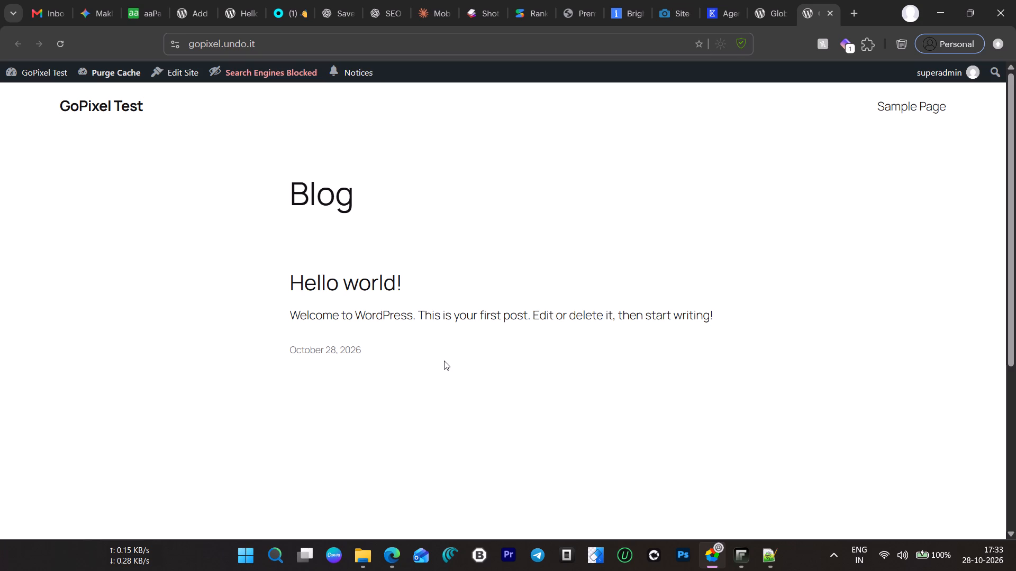
{"action": "left_click", "coordinate": [828, 15]}
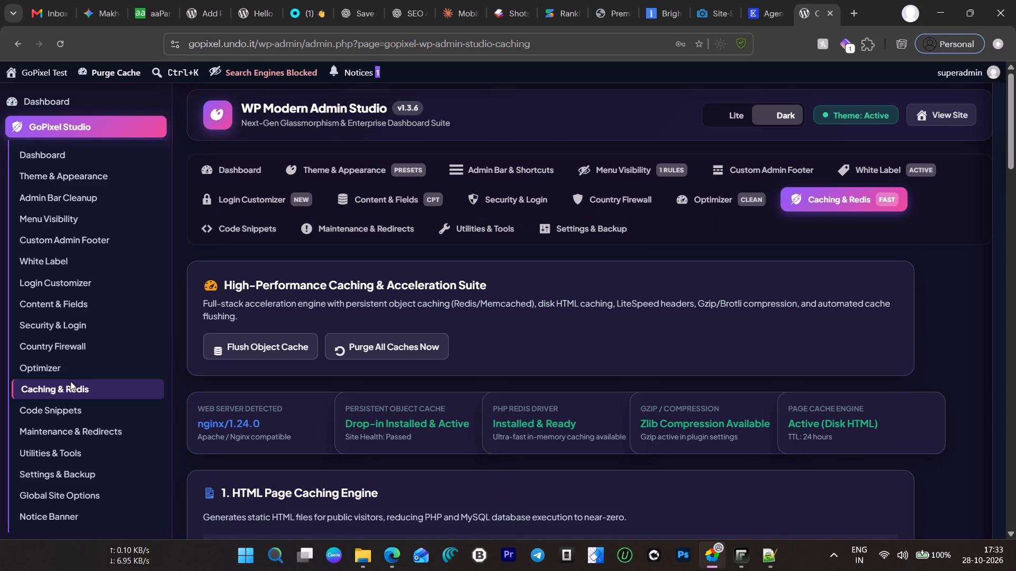
{"action": "scroll", "coordinate": [74, 404], "scroll_direction": "down", "scroll_amount": 2}
{"action": "scroll", "coordinate": [317, 319], "scroll_direction": "down", "scroll_amount": 1}
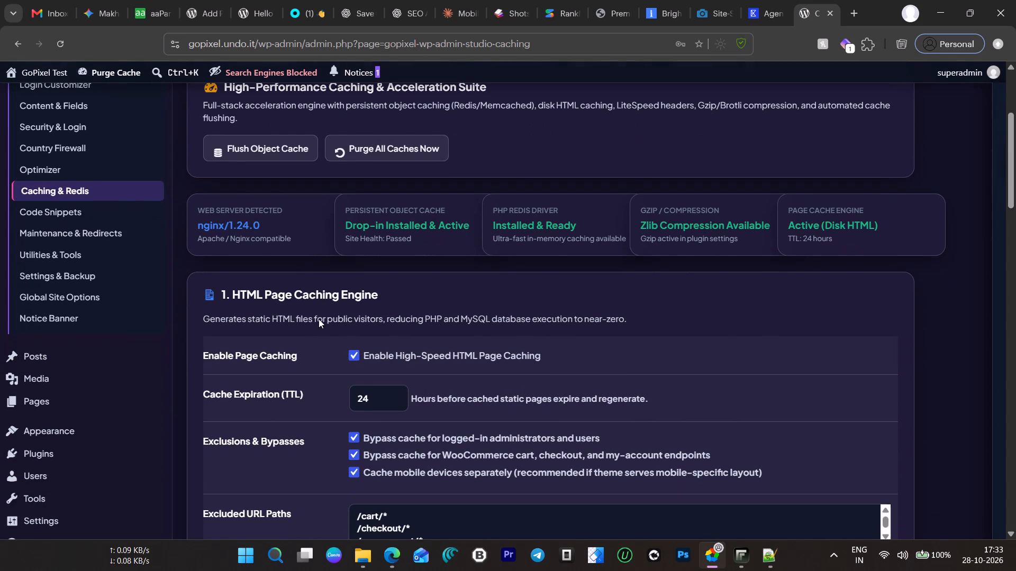
{"action": "scroll", "coordinate": [319, 319], "scroll_direction": "down", "scroll_amount": 4}
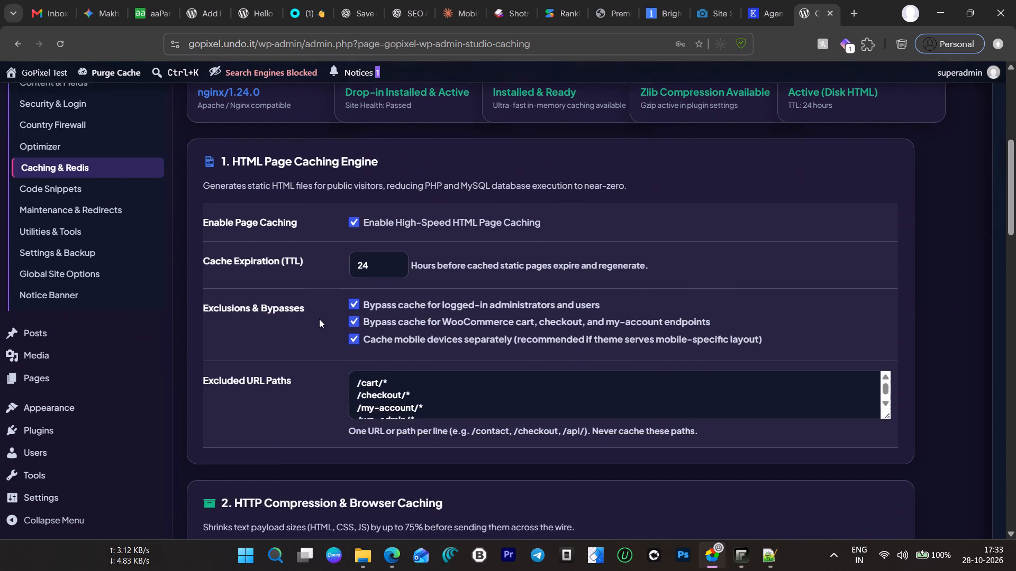
{"action": "scroll", "coordinate": [319, 319], "scroll_direction": "down", "scroll_amount": 9}
{"action": "scroll", "coordinate": [319, 320], "scroll_direction": "up", "scroll_amount": 2}
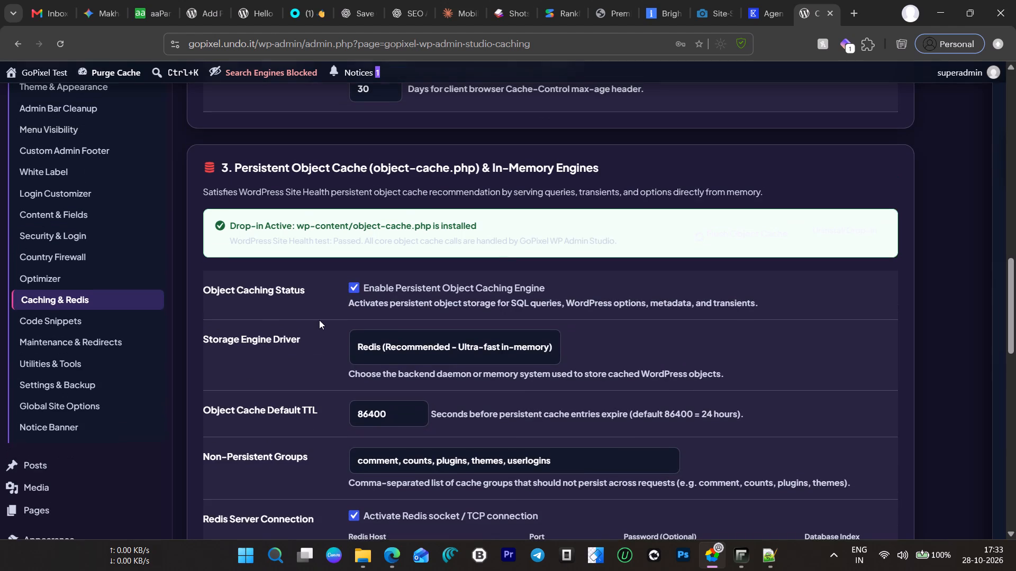
{"action": "scroll", "coordinate": [319, 320], "scroll_direction": "down", "scroll_amount": 2}
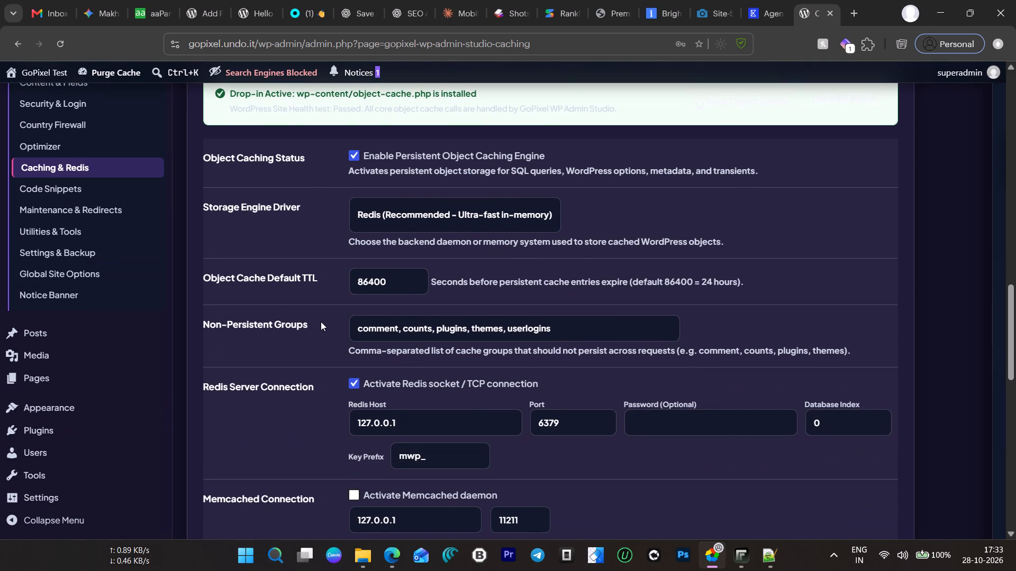
{"action": "left_click", "coordinate": [447, 222]}
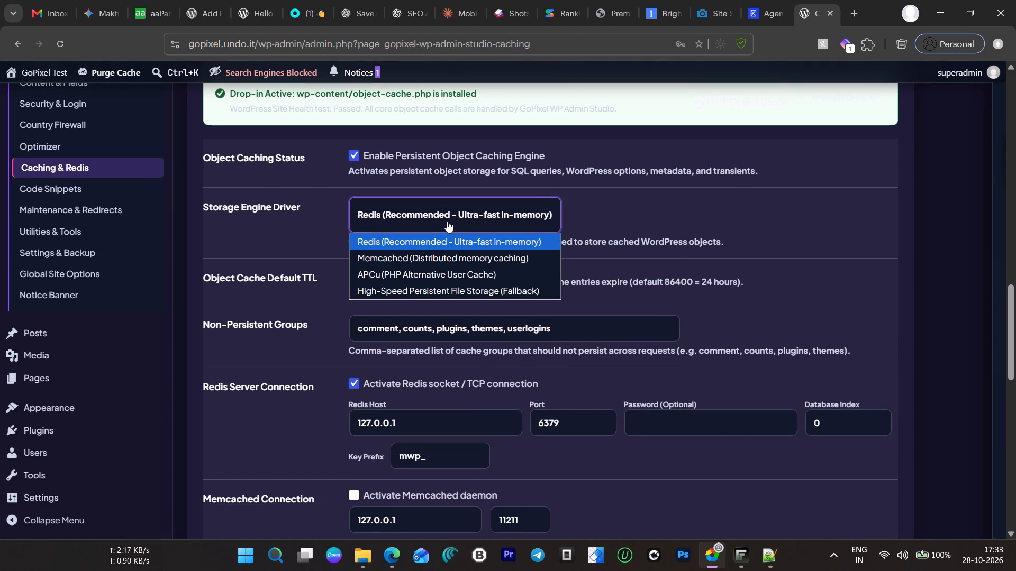
{"action": "left_click", "coordinate": [678, 233]}
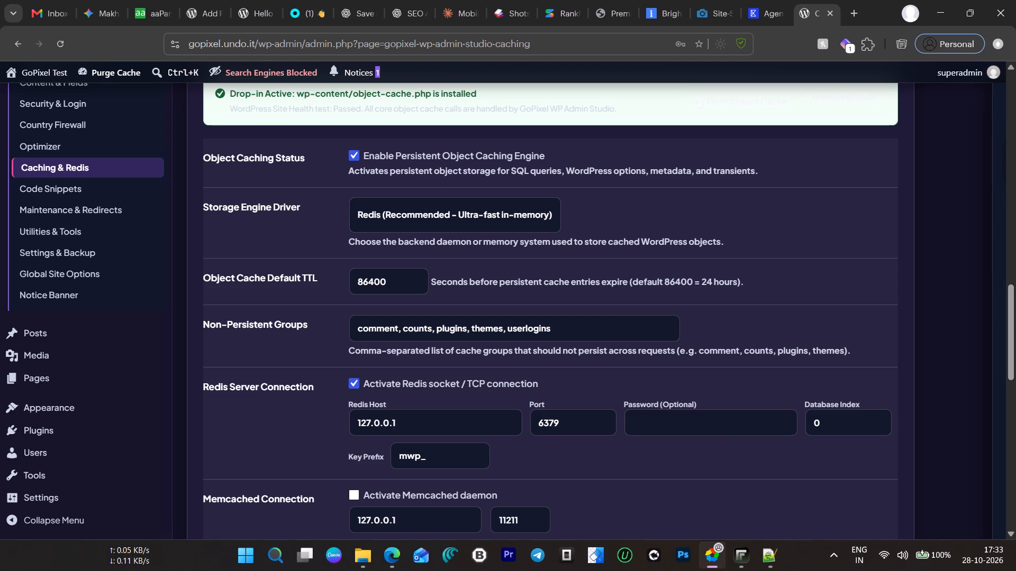
{"action": "scroll", "coordinate": [651, 291], "scroll_direction": "down", "scroll_amount": 6}
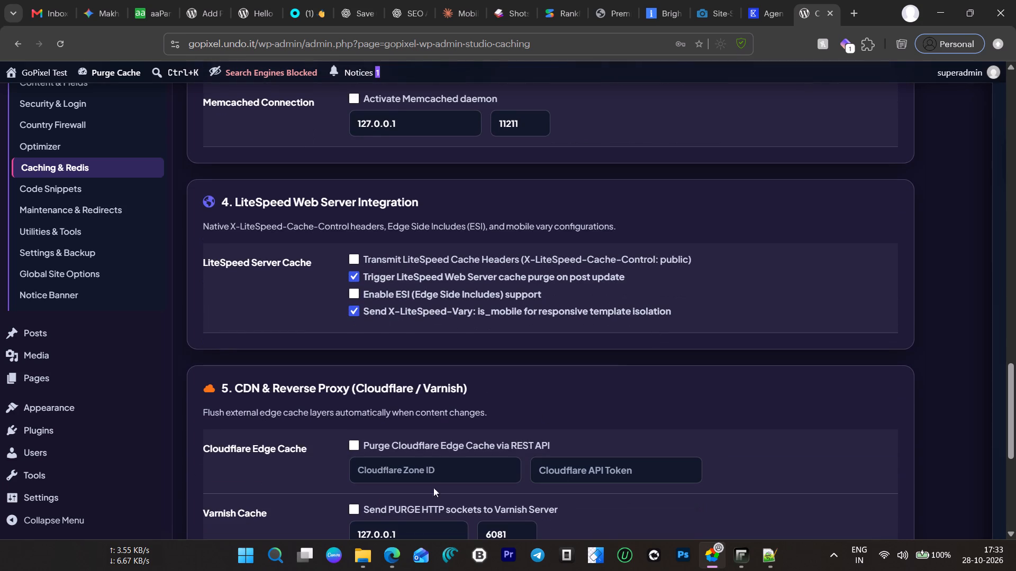
Switch to Microsoft Edge and dismiss the "Welcome to WordPress!" panel on the site's dashboard.
{"action": "left_click", "coordinate": [384, 566]}
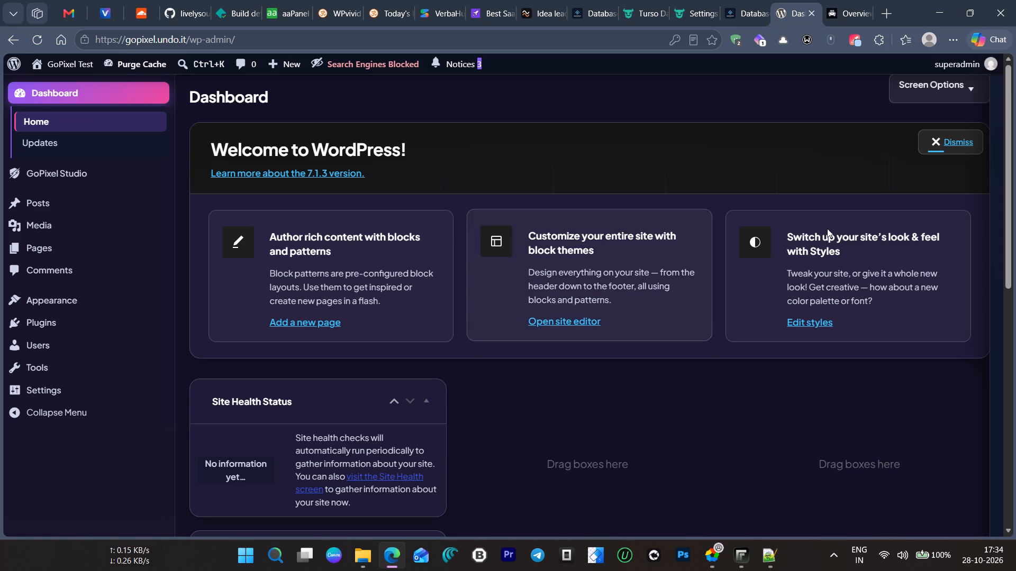
{"action": "left_click", "coordinate": [945, 146]}
{"action": "left_click", "coordinate": [936, 141]}
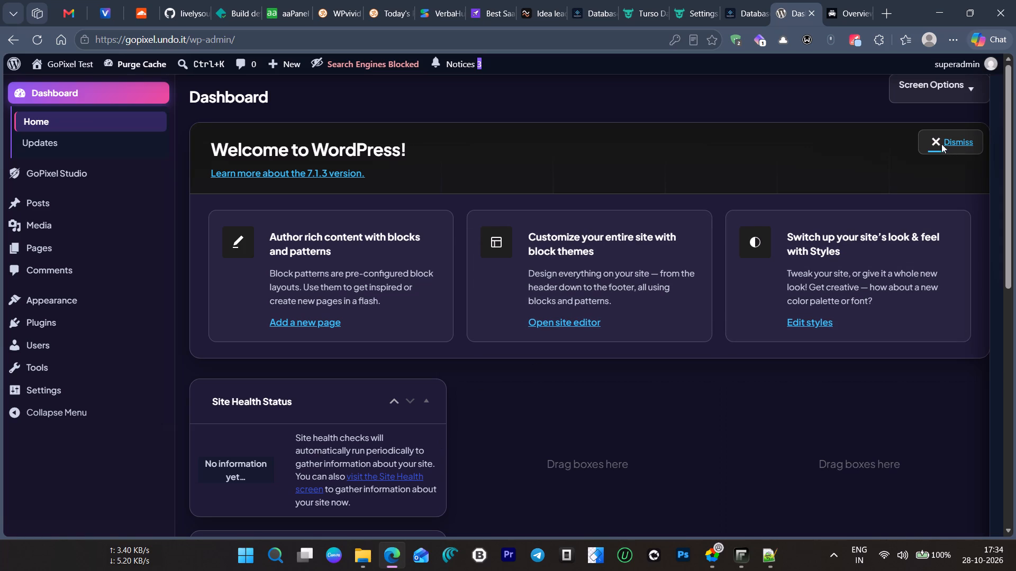
{"action": "left_click", "coordinate": [963, 139]}
{"action": "left_click", "coordinate": [922, 127]}
{"action": "left_click", "coordinate": [938, 148]}
{"action": "left_click", "coordinate": [924, 134]}
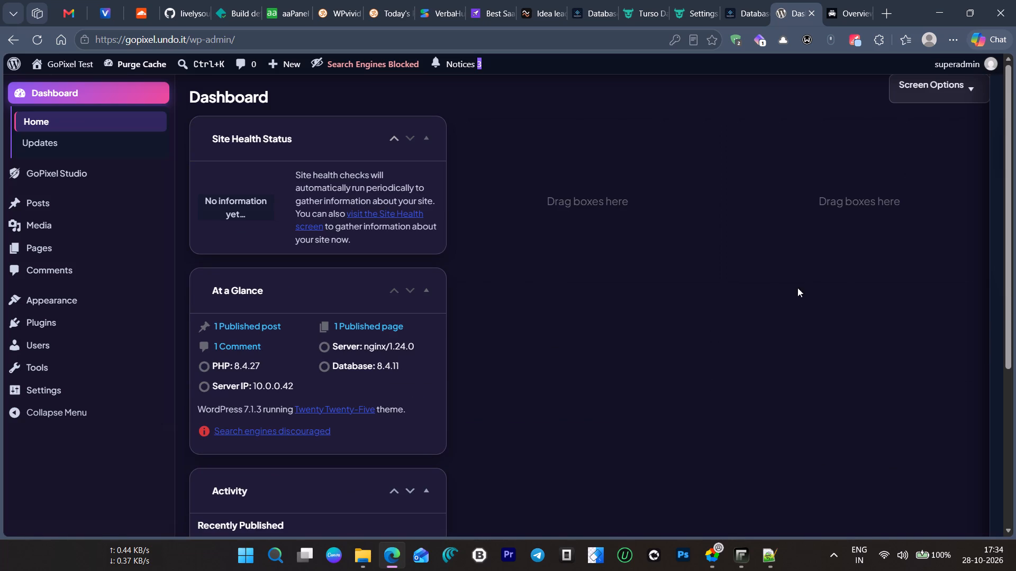
Rearrange the dashboard widgets, moving At a Glance to the second column and Activity to the third.
{"action": "scroll", "coordinate": [600, 462], "scroll_direction": "up", "scroll_amount": 5}
{"action": "left_click_drag", "start_coordinate": [335, 292], "coordinate": [622, 161]}
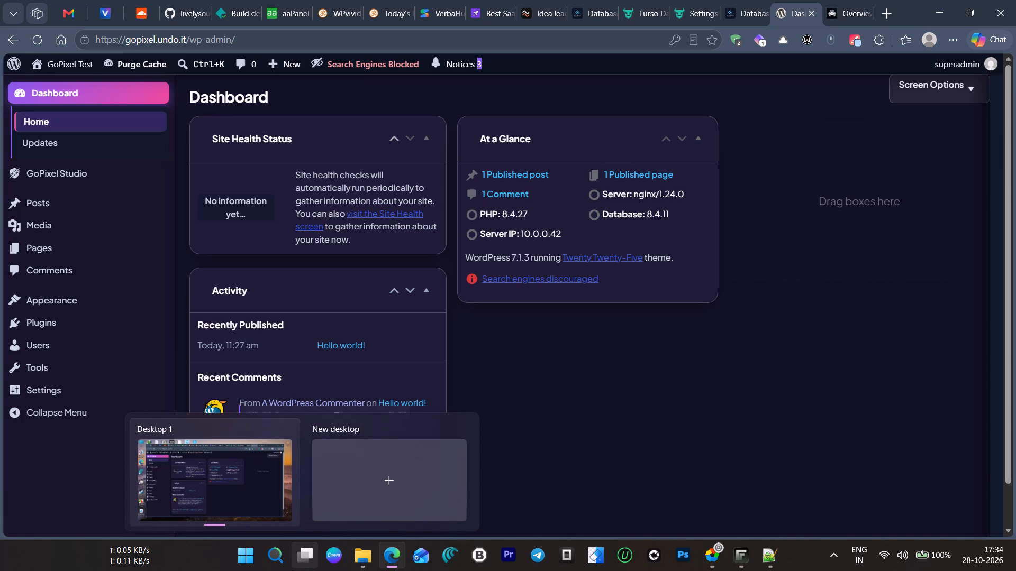
{"action": "left_click_drag", "start_coordinate": [333, 290], "coordinate": [670, 244]}
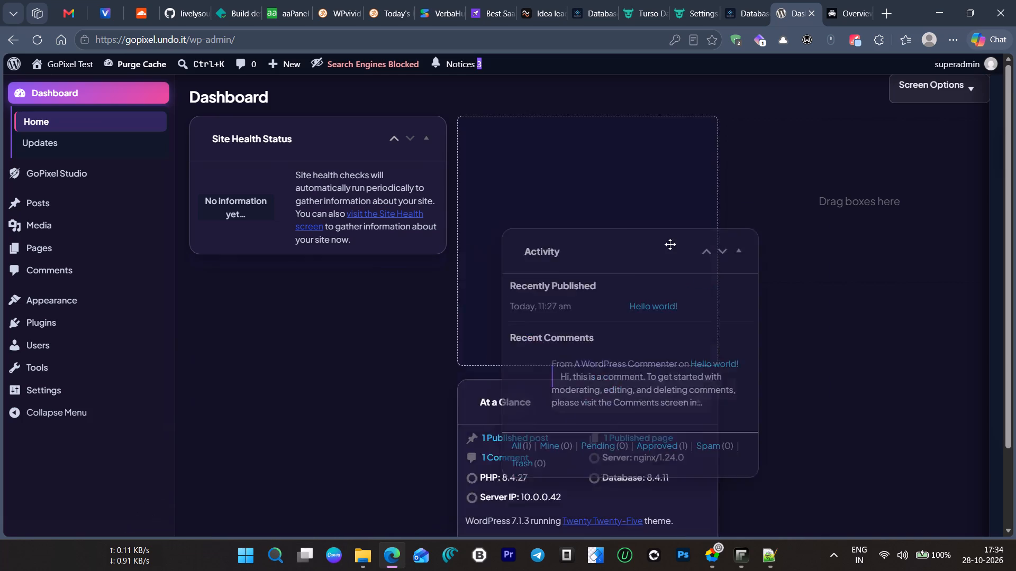
{"action": "left_click_drag", "start_coordinate": [670, 244], "coordinate": [865, 148]}
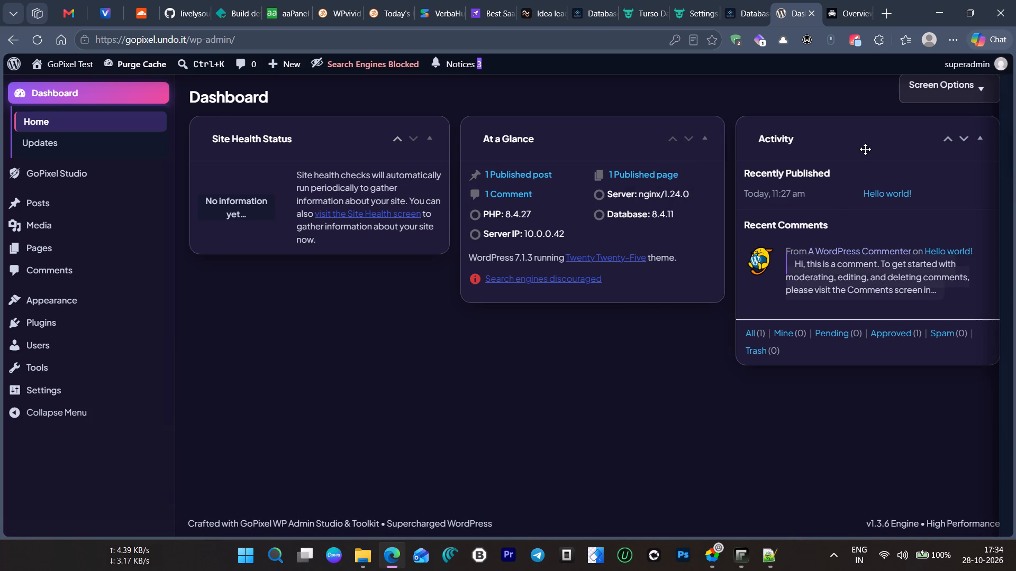
{"action": "left_click", "coordinate": [672, 379]}
Move the default comment by A WordPress Commenter on "Hello world!" to the trash.
{"action": "left_click", "coordinate": [50, 266]}
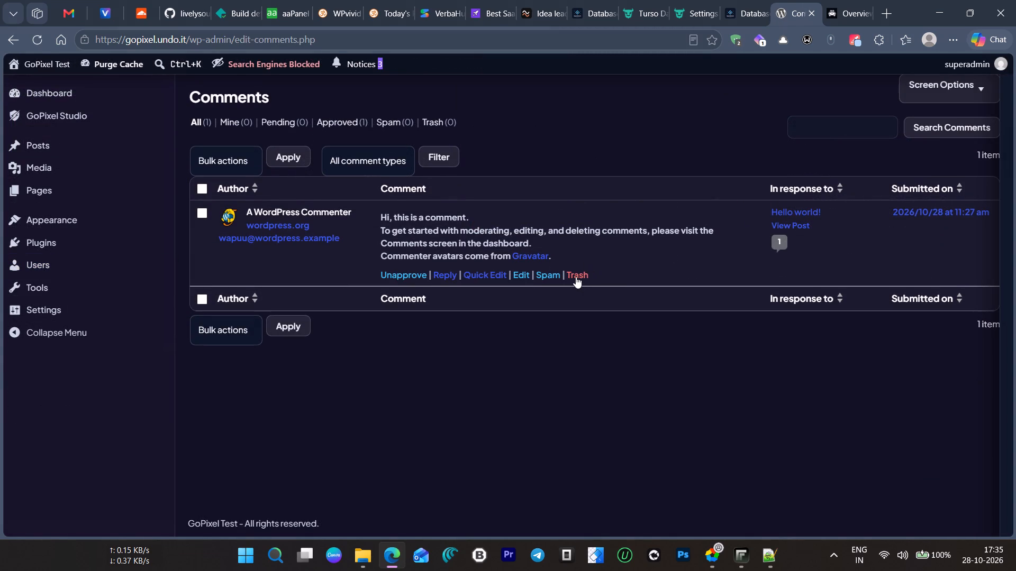
{"action": "left_click", "coordinate": [576, 277]}
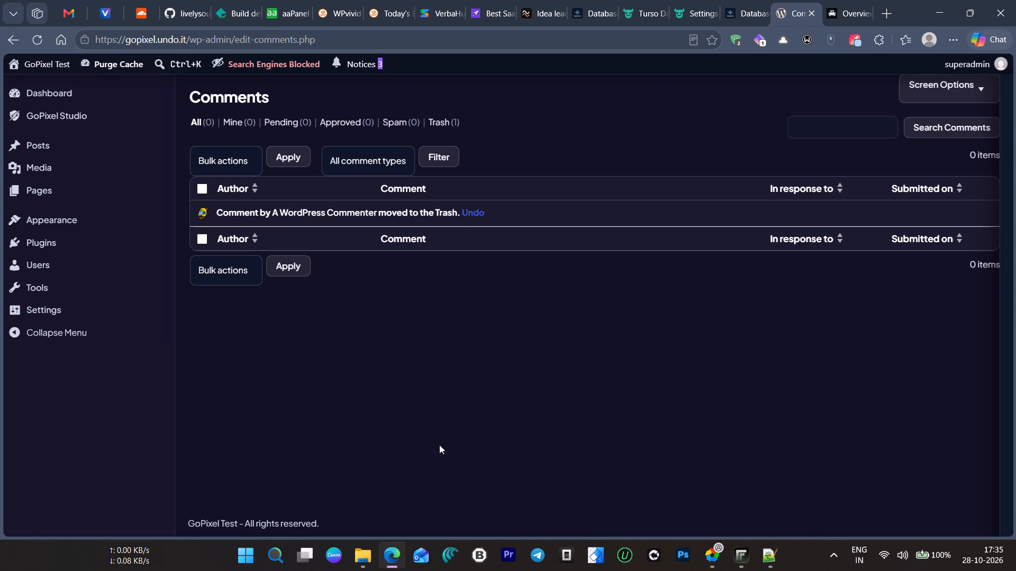
Back in the Ulaa browser, turn off automatic redirection of 404 error pages in the plugin's Utilities & Tools settings and save.
{"action": "left_click", "coordinate": [385, 566]}
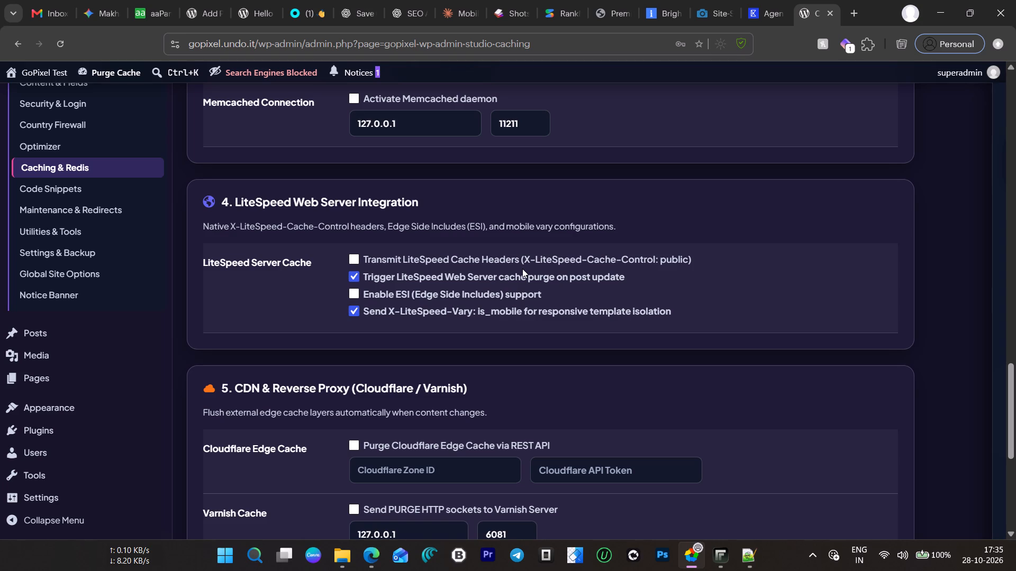
{"action": "left_click", "coordinate": [30, 261]}
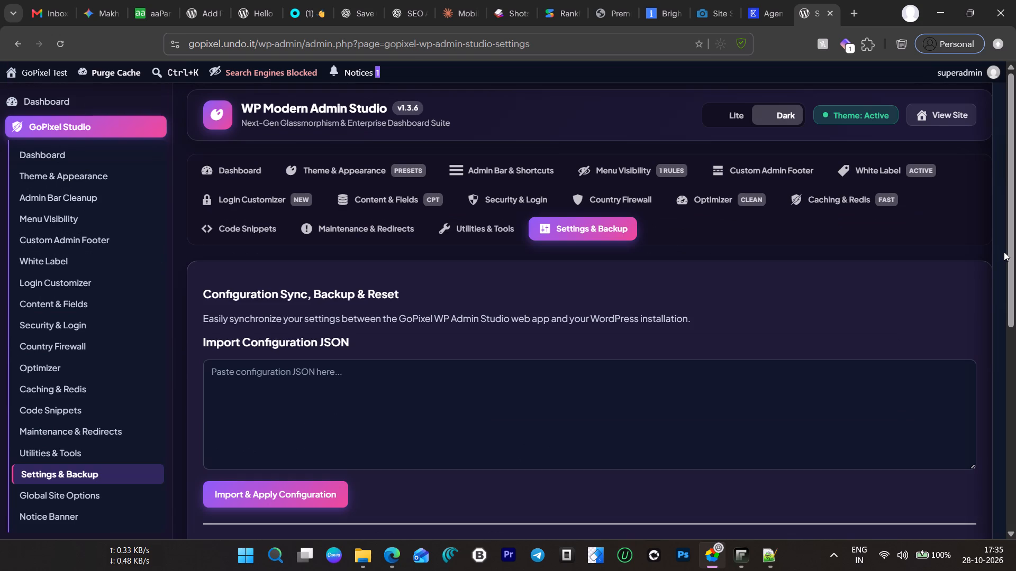
{"action": "left_click", "coordinate": [491, 233]}
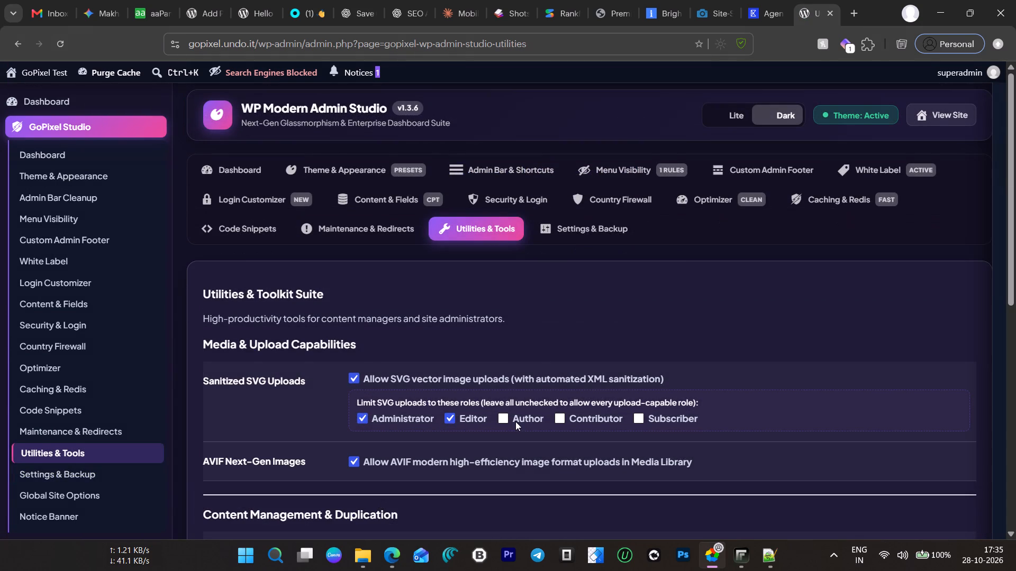
{"action": "scroll", "coordinate": [546, 391], "scroll_direction": "down", "scroll_amount": 2}
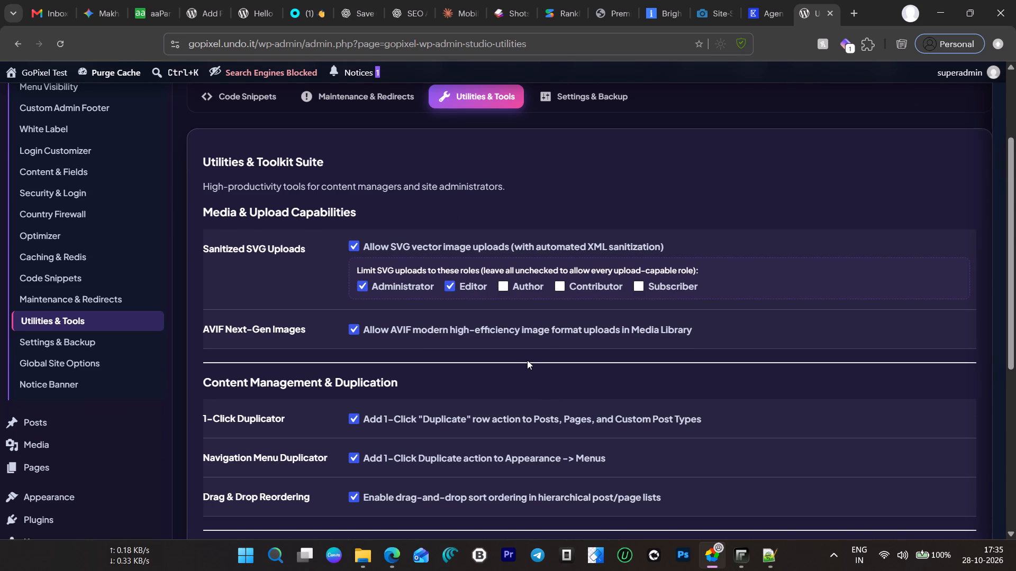
{"action": "scroll", "coordinate": [597, 302], "scroll_direction": "down", "scroll_amount": 6}
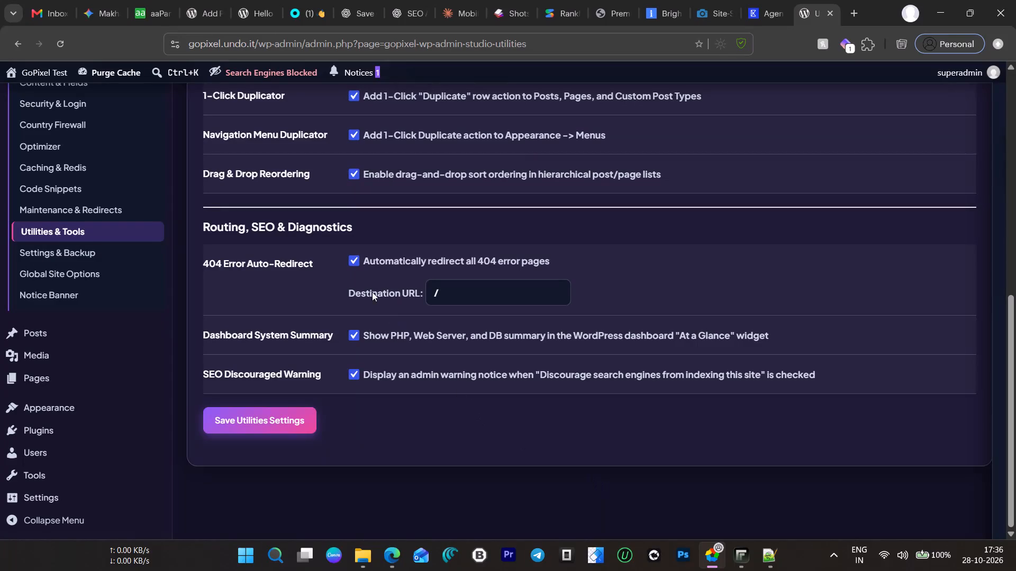
{"action": "left_click", "coordinate": [357, 263]}
{"action": "left_click", "coordinate": [259, 421]}
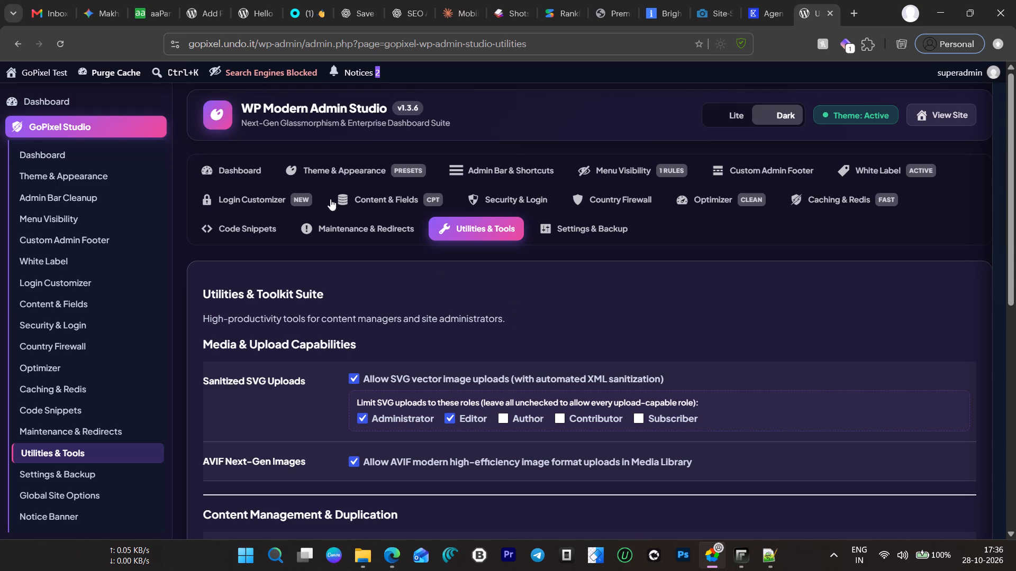
Open the plugin's Maintenance & Redirects settings.
{"action": "left_click", "coordinate": [385, 228]}
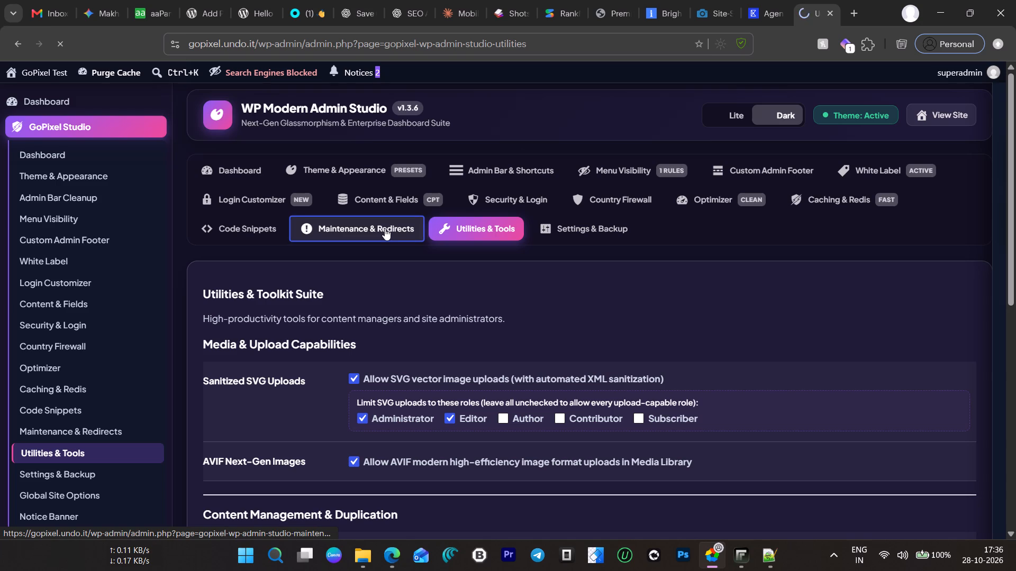